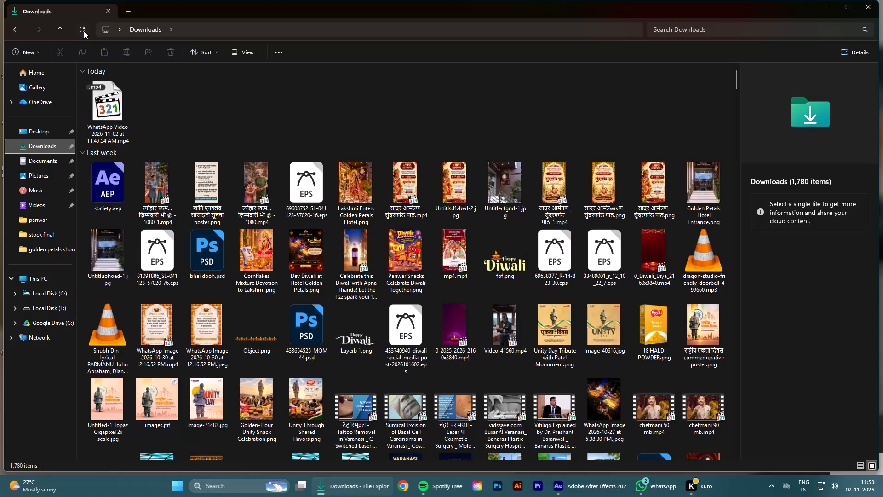
Add the newest WhatsApp video from Downloads to the After Effects royal dhanteras composition as the bottom layer, beneath background.
click(84, 31)
drag(109, 106, 593, 492)
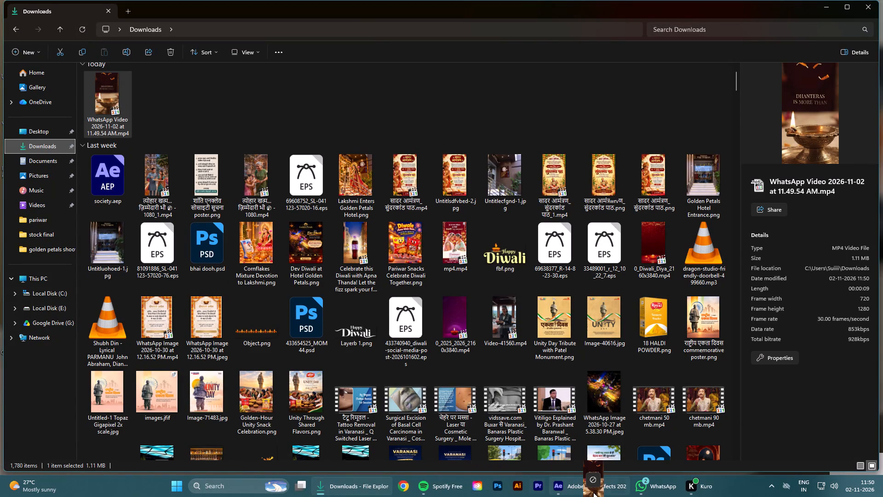
drag(593, 492, 196, 431)
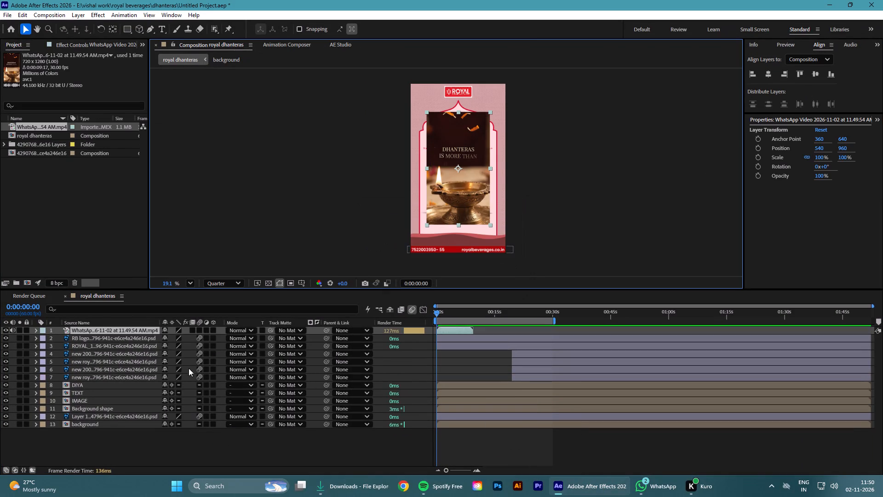
drag(121, 327, 126, 428)
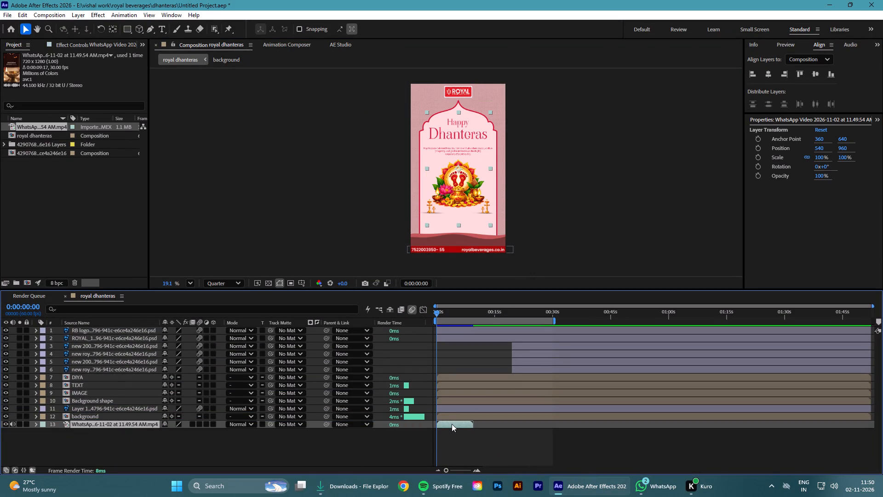
Play back the opening seconds of the royal dhanteras composition, replaying from about 0:00:04:53, to check the added video's audio against the animation.
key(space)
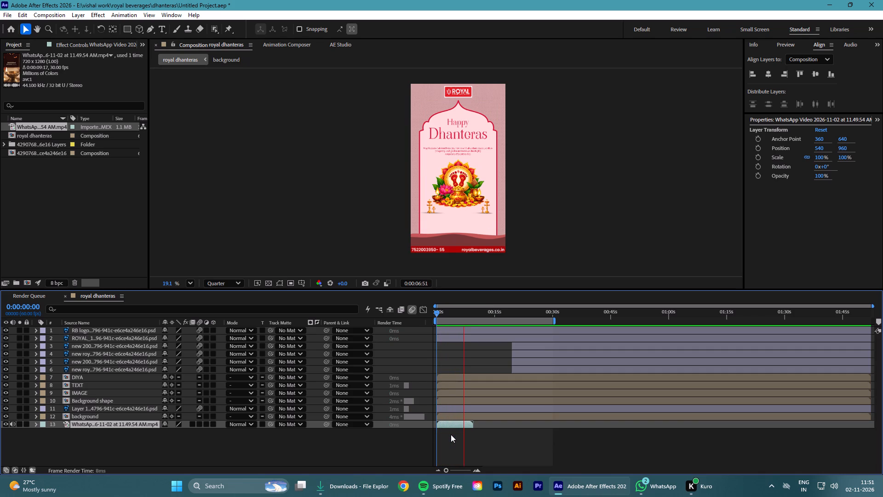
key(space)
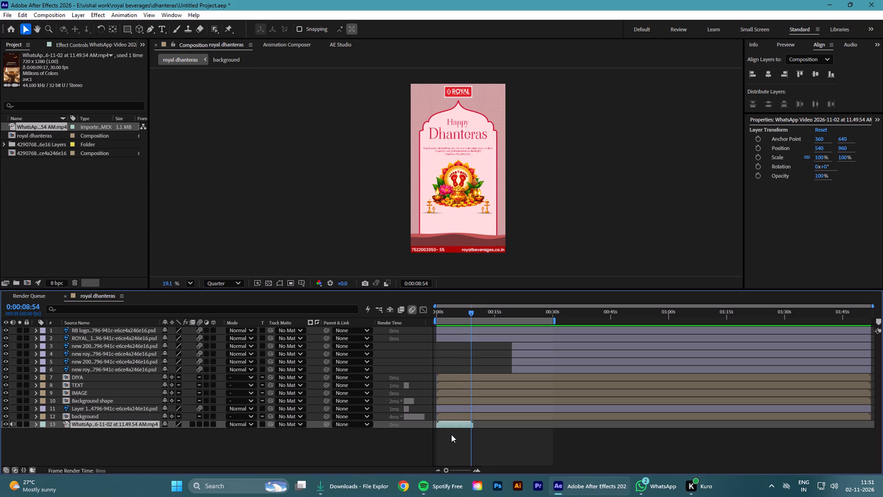
drag(468, 312, 453, 314)
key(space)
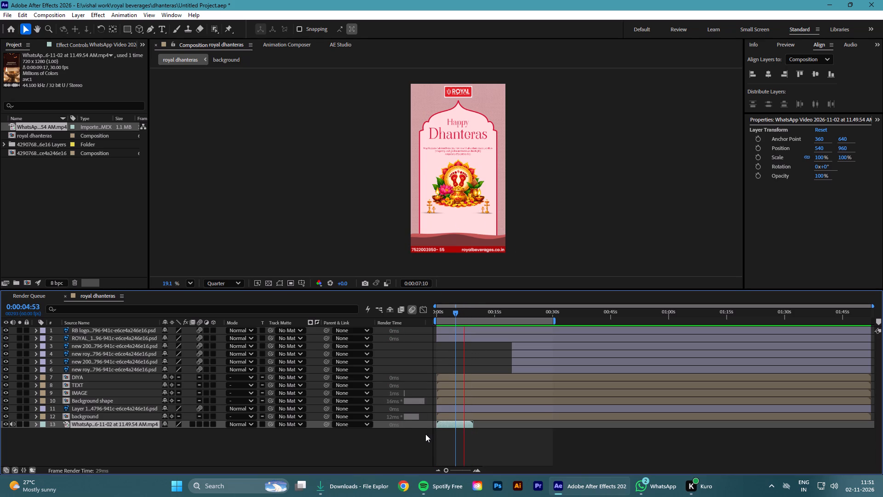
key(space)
drag(465, 312, 454, 318)
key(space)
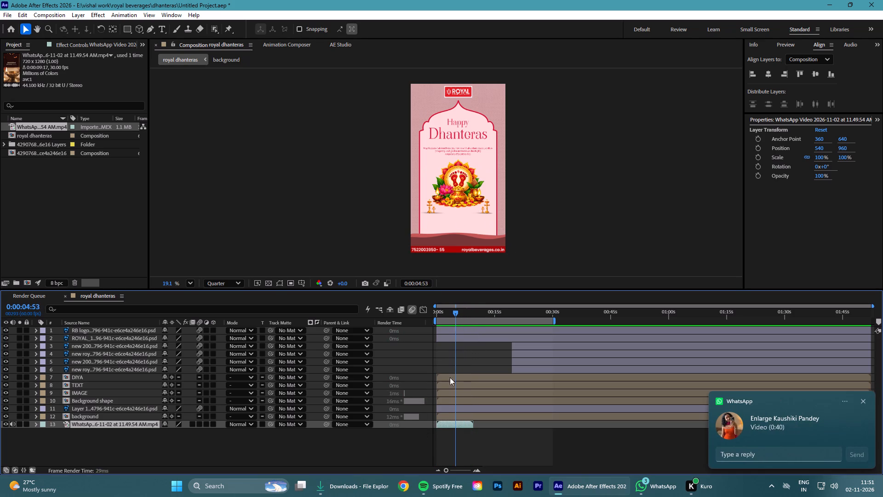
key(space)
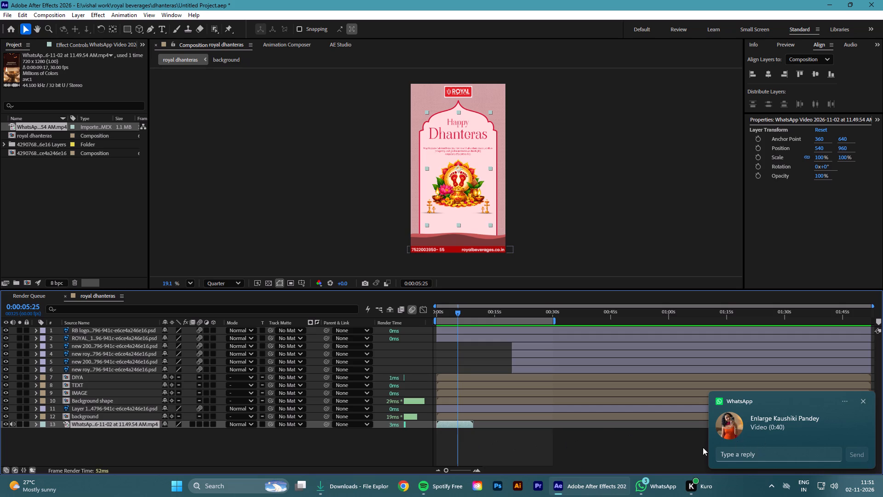
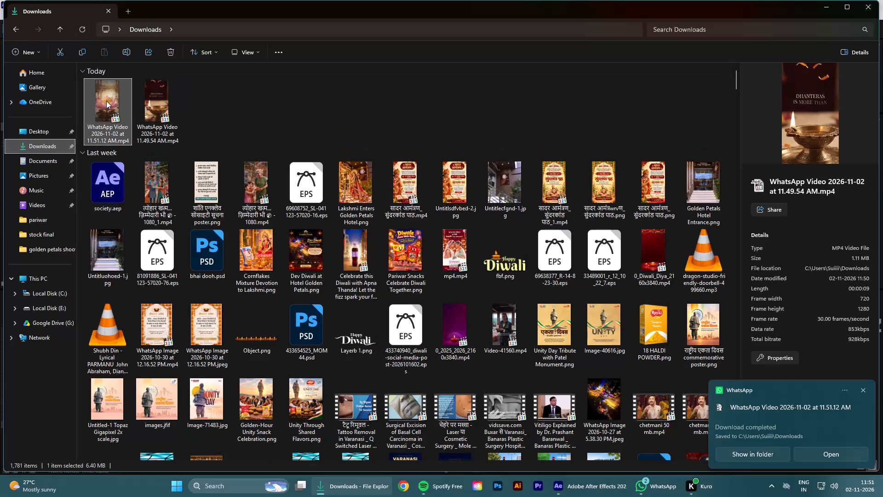
Add the 11.51.12 AM WhatsApp video from Downloads to the After Effects royal dhanteras composition as the bottom layer.
drag(104, 93, 584, 478)
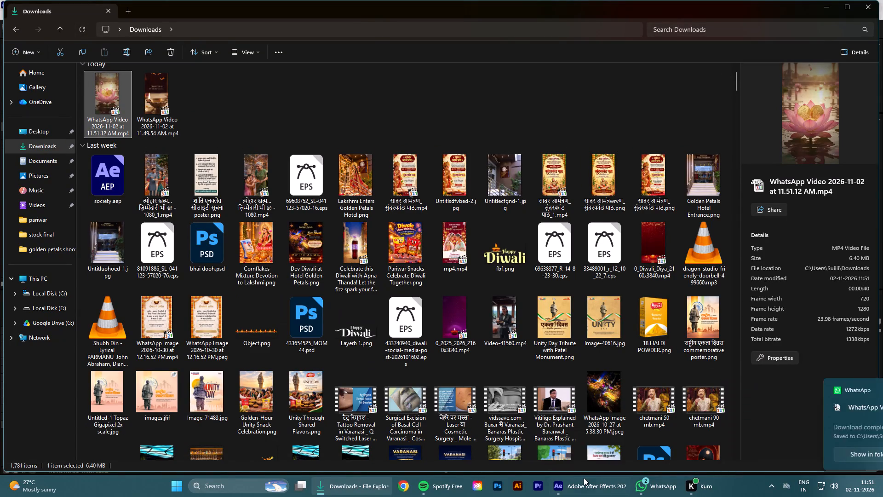
drag(584, 478, 224, 439)
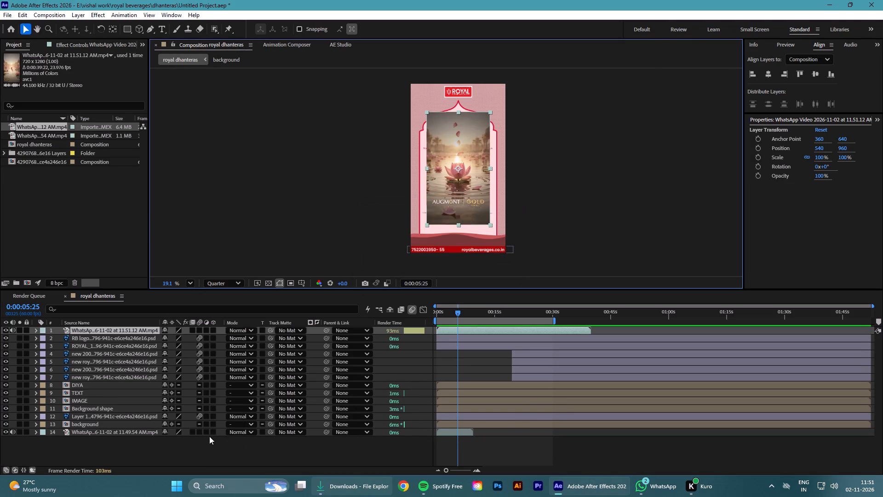
drag(109, 329, 117, 439)
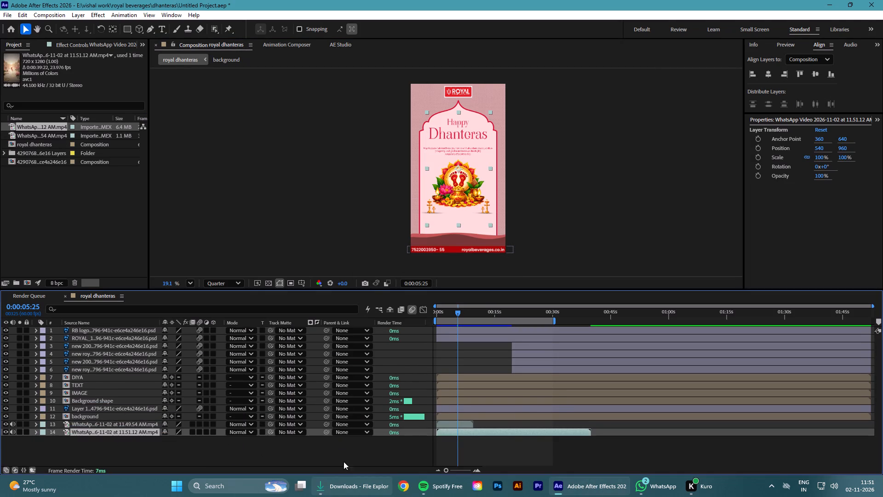
Delete the older 11.49.54 AM WhatsApp video layer from the royal dhanteras composition.
click(467, 424)
key(Delete)
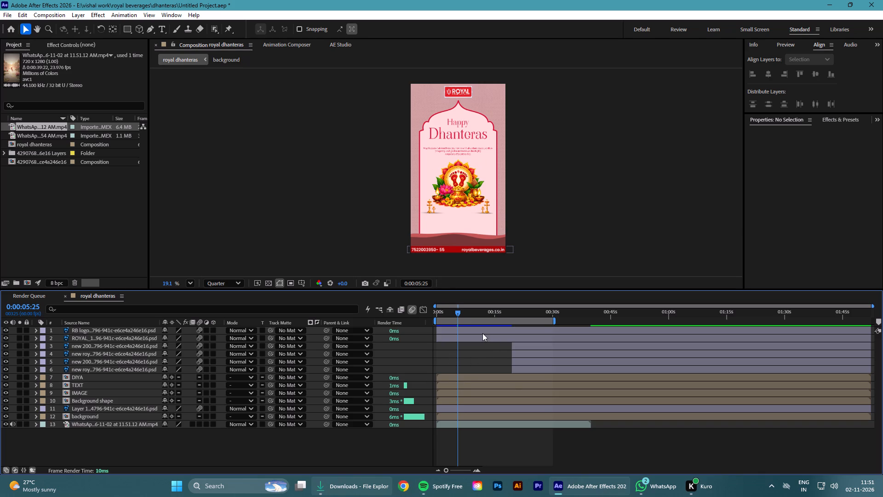
Play back the first few seconds of the royal dhanteras composition from 0:00:00:00 to check it with the replacement video.
click(461, 312)
drag(472, 312, 301, 338)
click(302, 442)
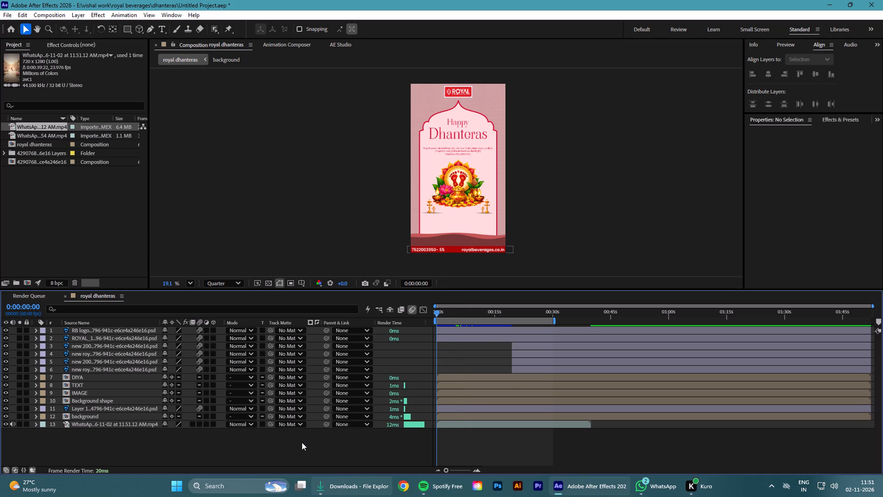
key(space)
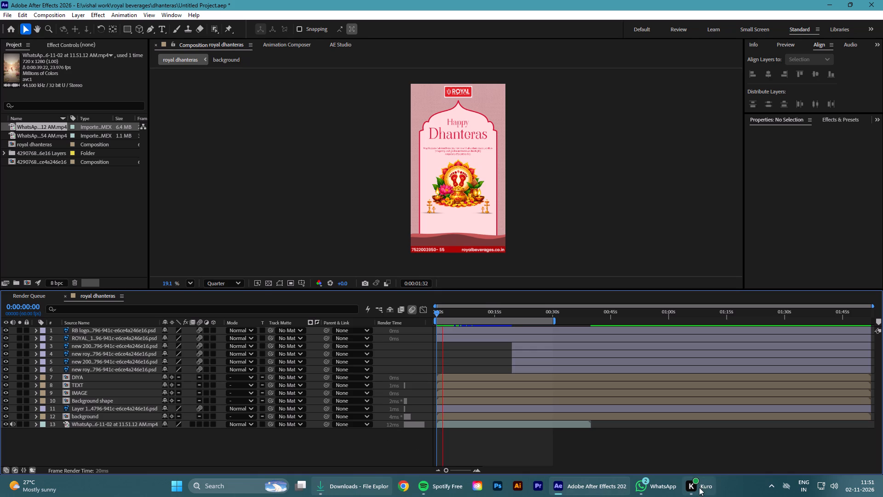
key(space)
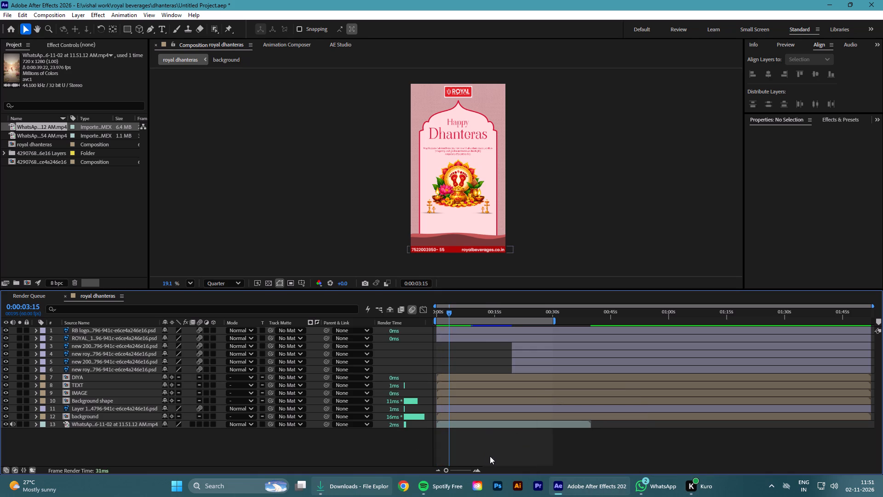
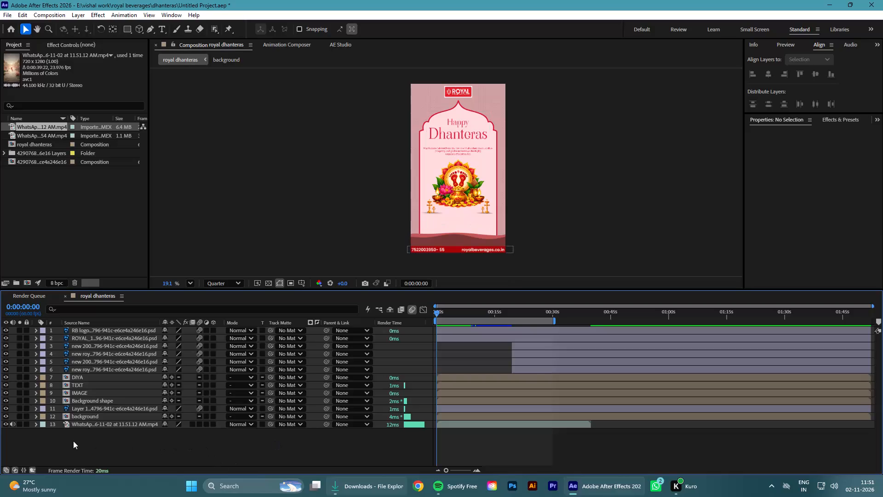
Hide the picture of the WhatsApp video layer at the bottom of the royal dhanteras layer stack.
key(space)
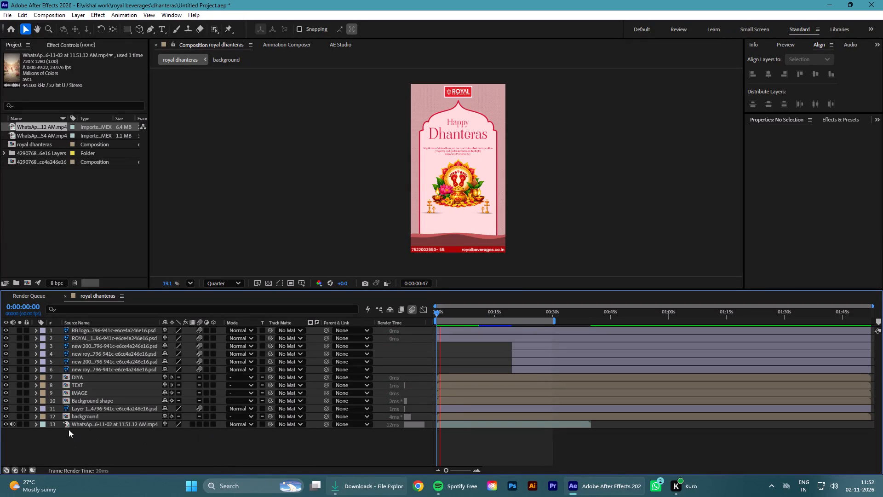
click(6, 424)
Preview the royal dhanteras composition with the video layer hidden and return to the start of the timeline.
key(space)
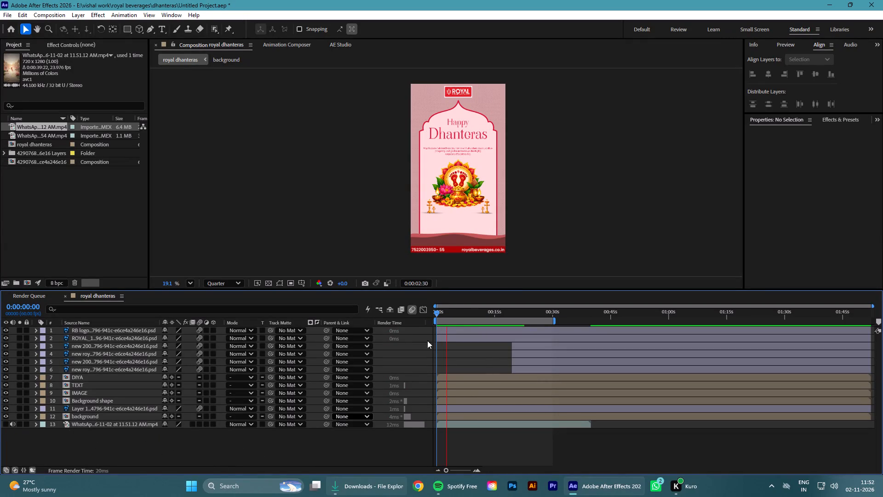
click(462, 311)
drag(468, 311, 229, 373)
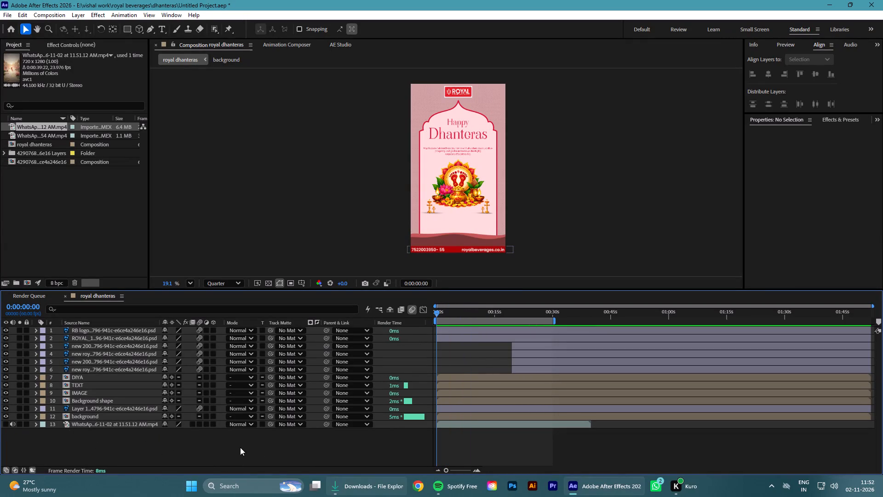
click(240, 447)
key(space)
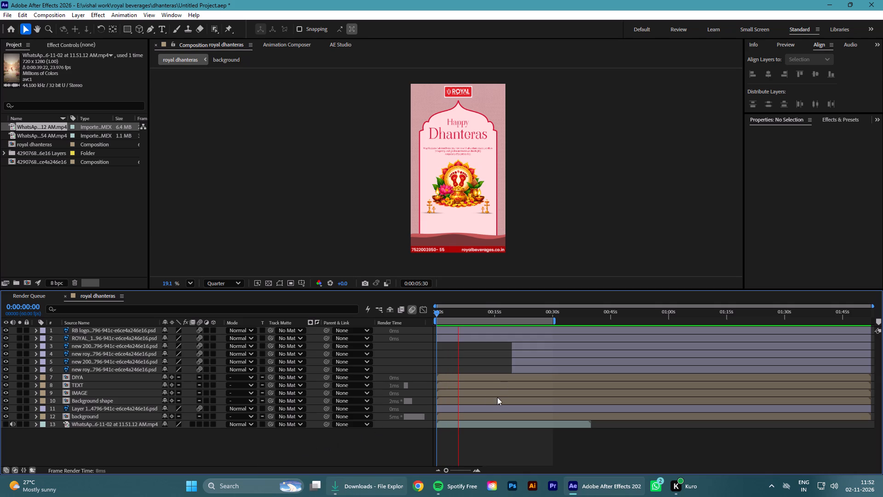
key(space)
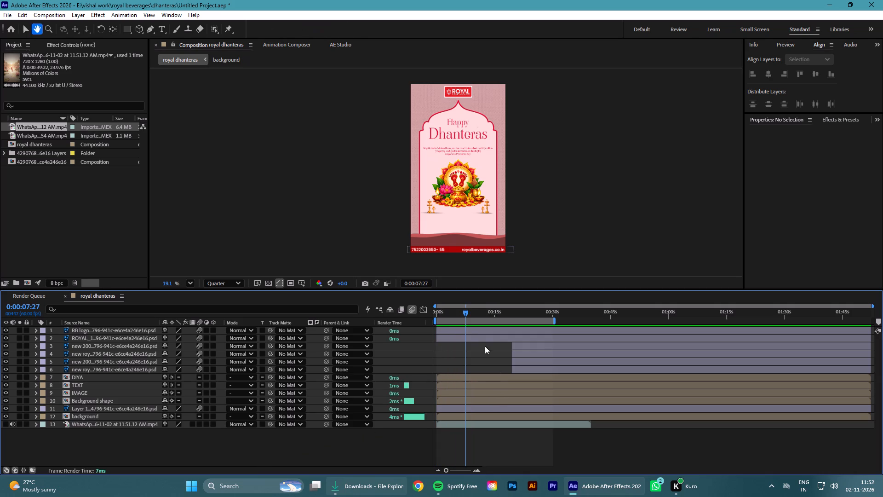
drag(464, 312, 403, 326)
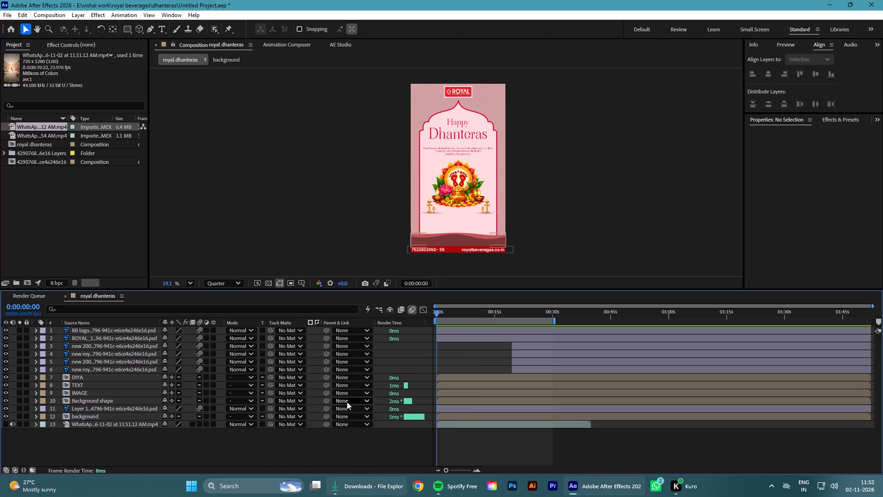
Switch the background layer off and on to check which artwork it contributes, and expand its properties.
click(4, 416)
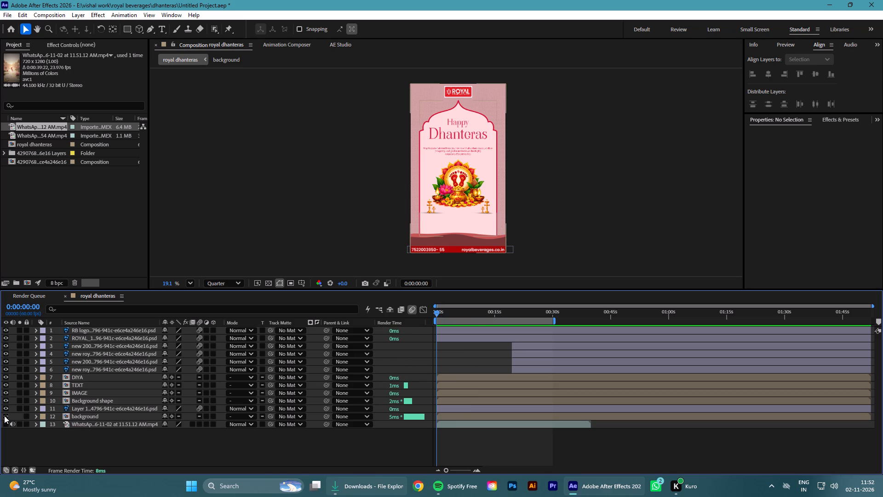
click(4, 416)
click(4, 416)
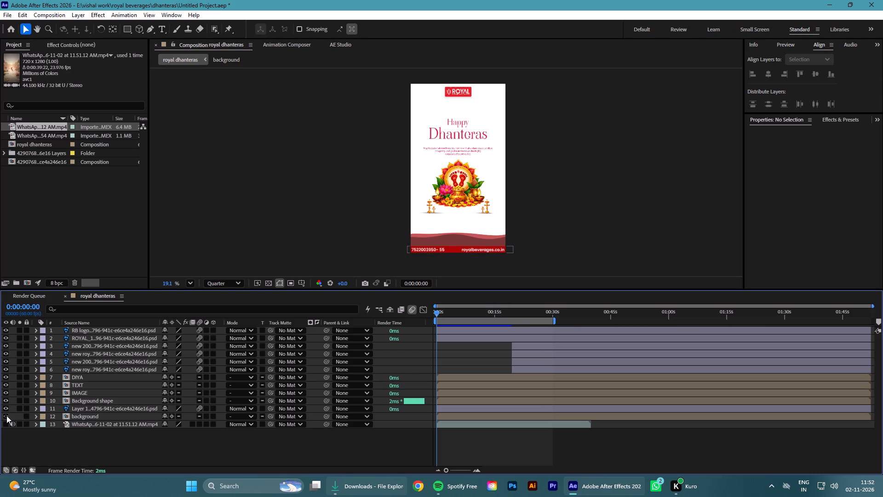
click(6, 416)
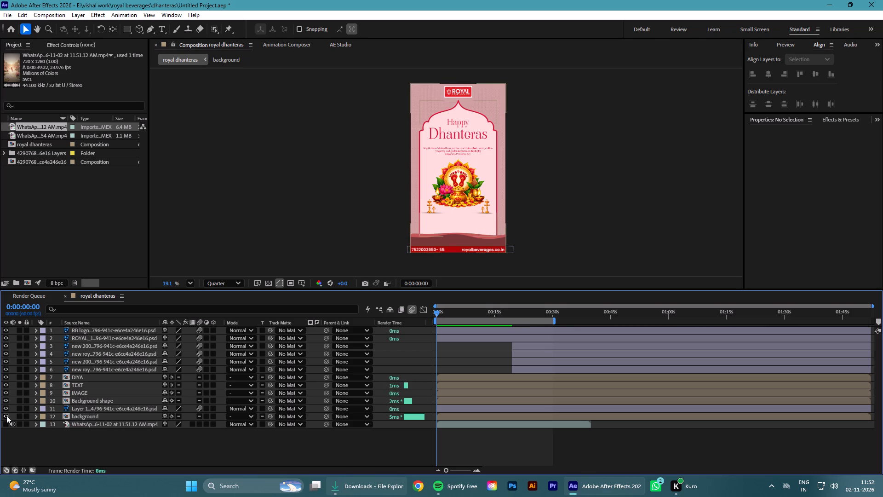
click(34, 418)
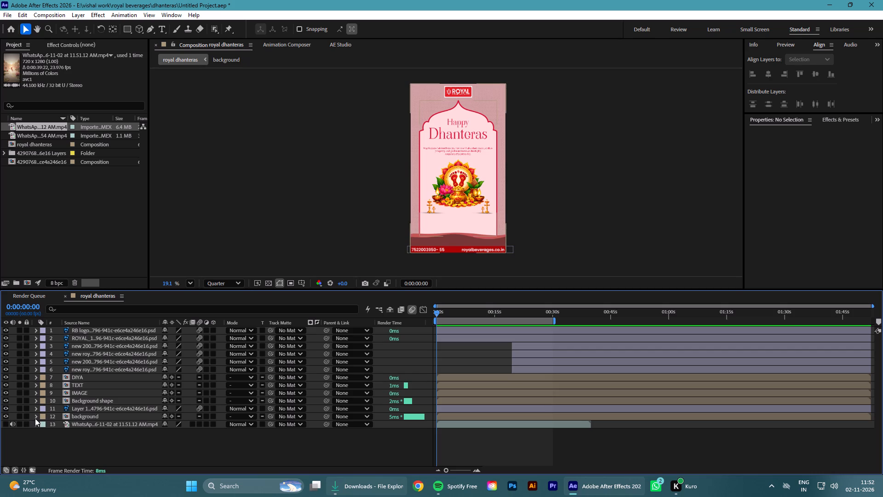
click(35, 415)
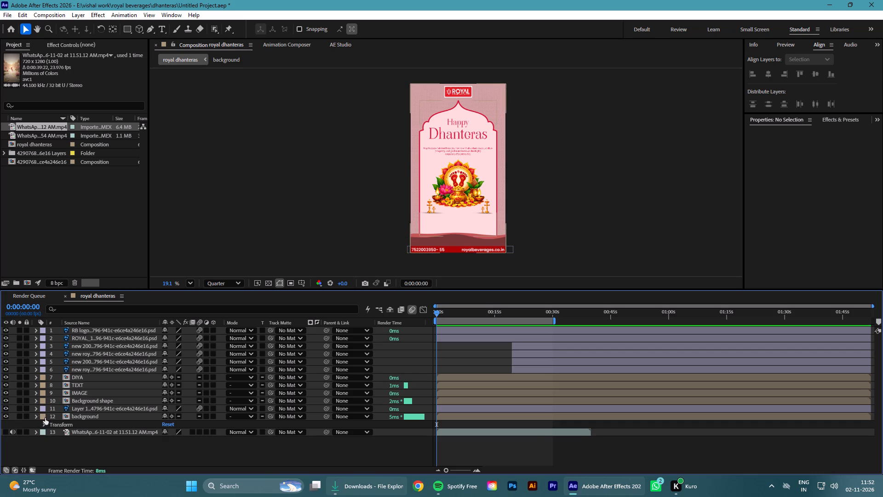
Move the SUBJECT BG layer out of the background precomposition into royal dhanteras, directly above the background layer.
double_click(70, 417)
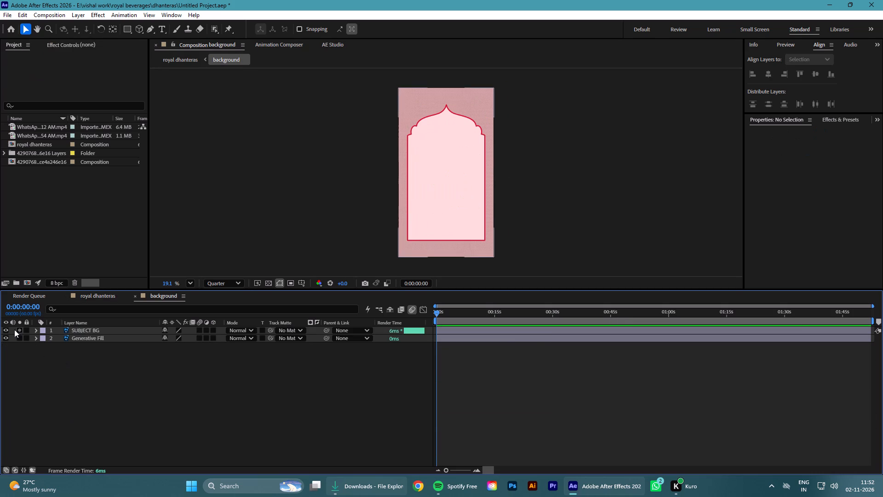
click(7, 329)
click(7, 329)
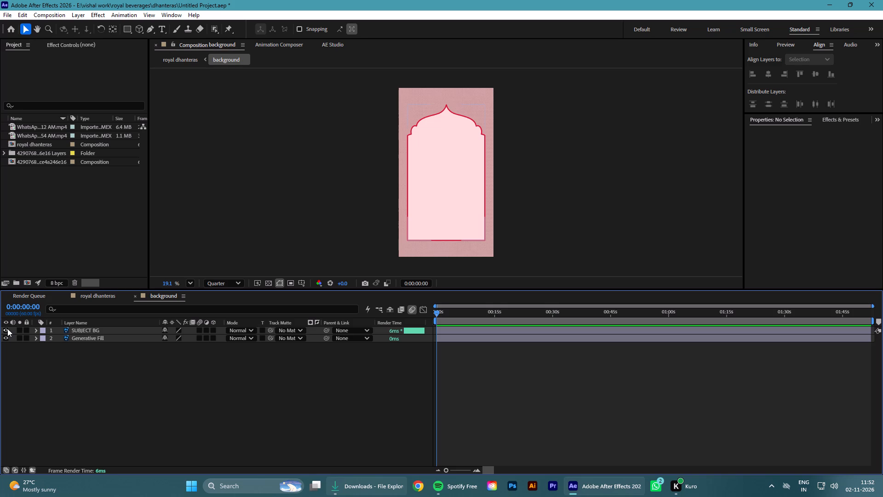
click(93, 330)
right_click(93, 330)
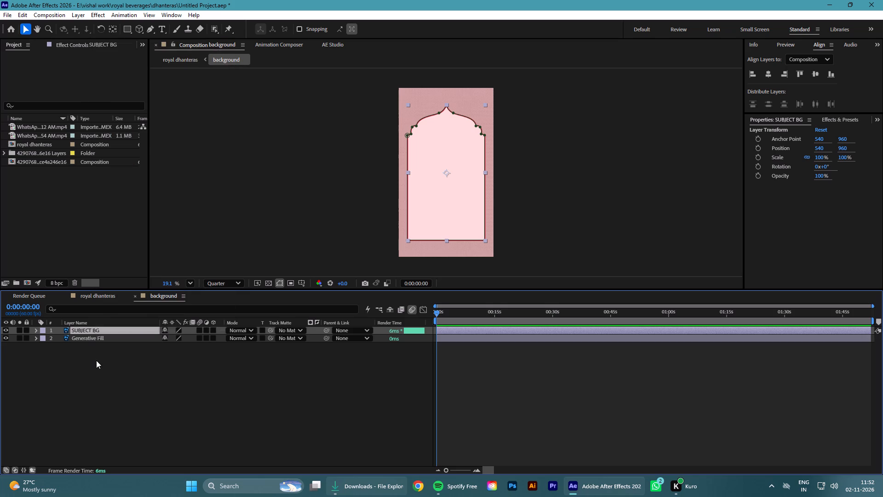
click(96, 360)
click(98, 333)
key(ctrl+x)
click(93, 298)
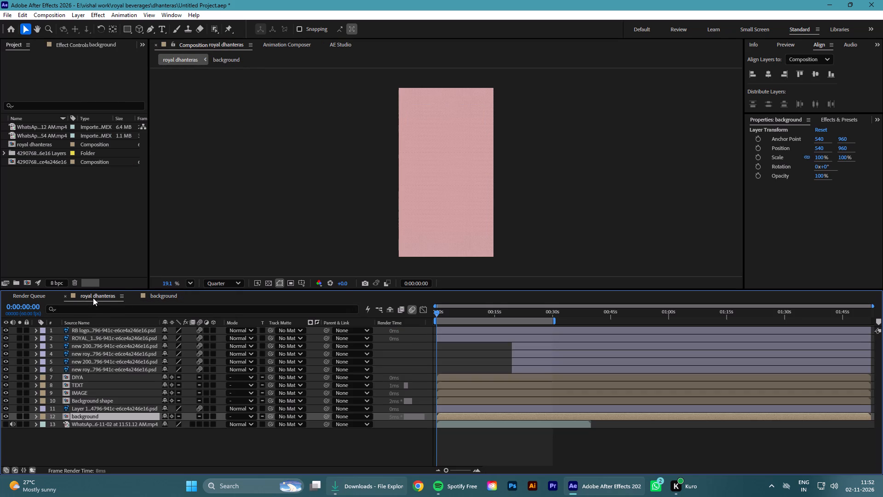
key(ctrl+v)
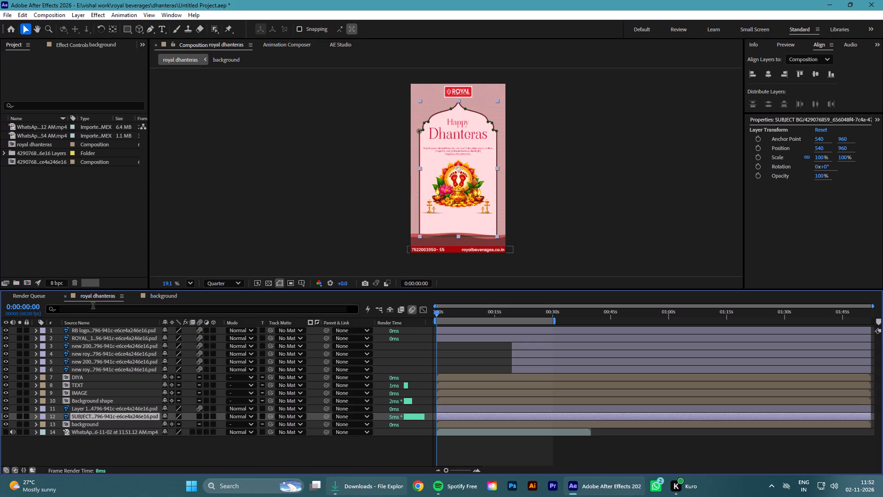
click(106, 445)
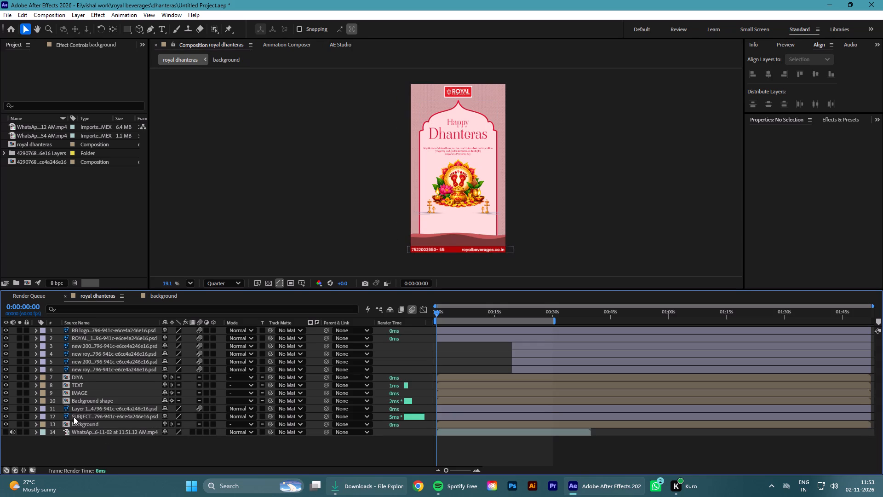
Toggle the visibility of the background and SUBJECT BG layers to check each one separately in the composition.
click(4, 422)
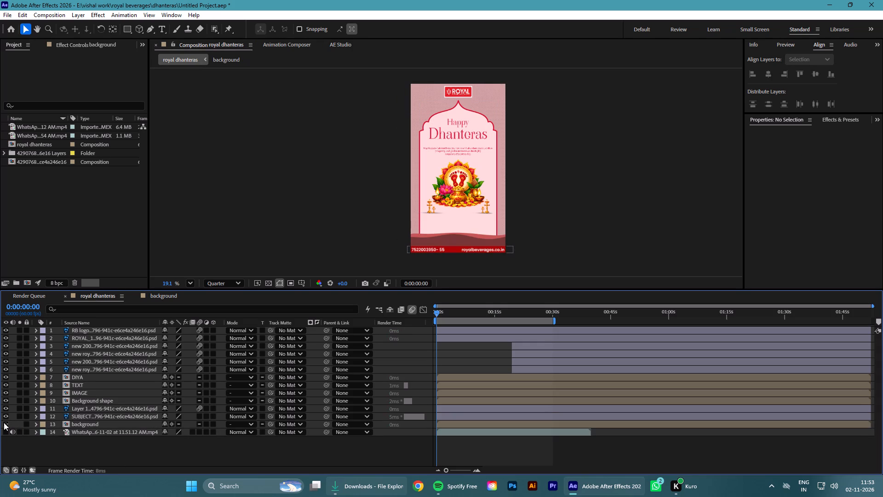
click(4, 422)
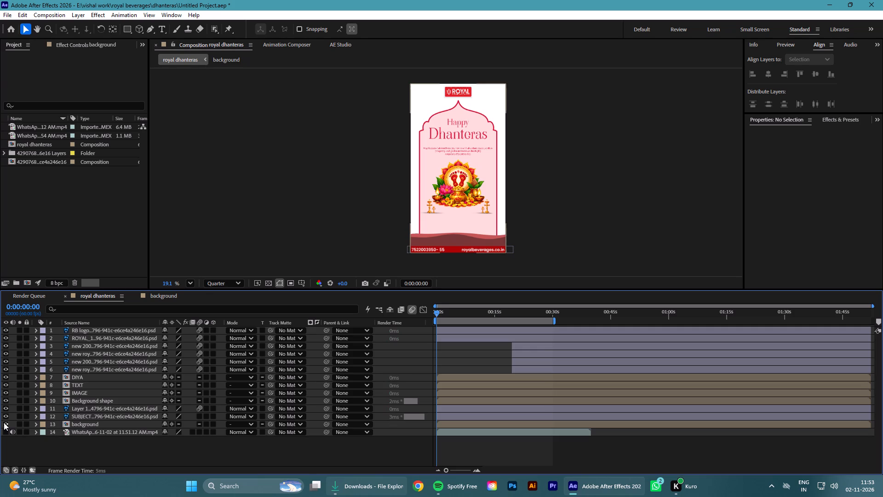
click(96, 426)
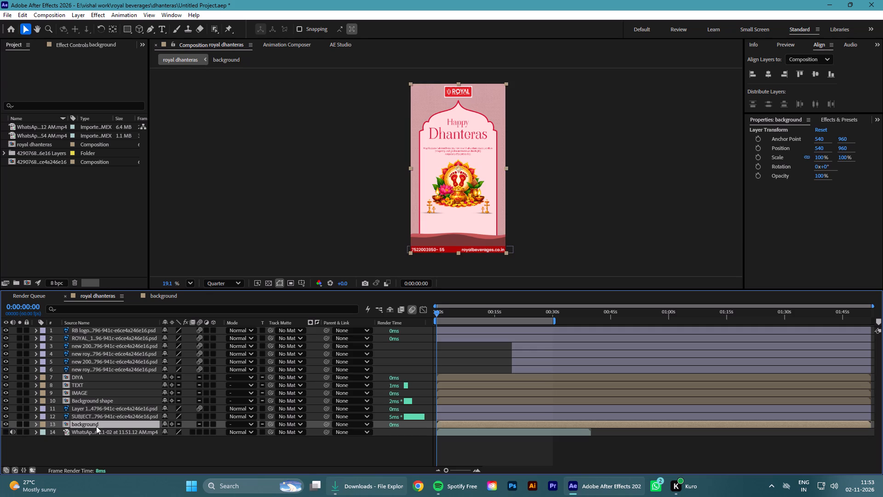
click(460, 425)
click(4, 415)
click(4, 415)
click(4, 415)
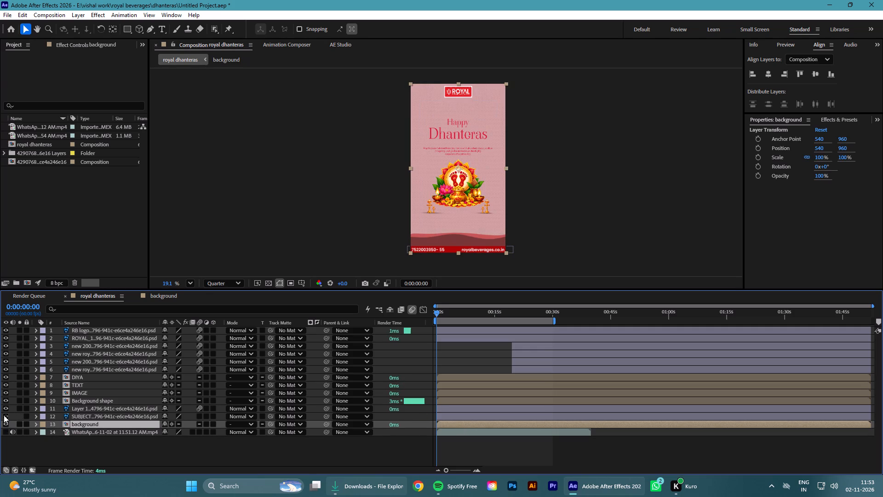
click(4, 415)
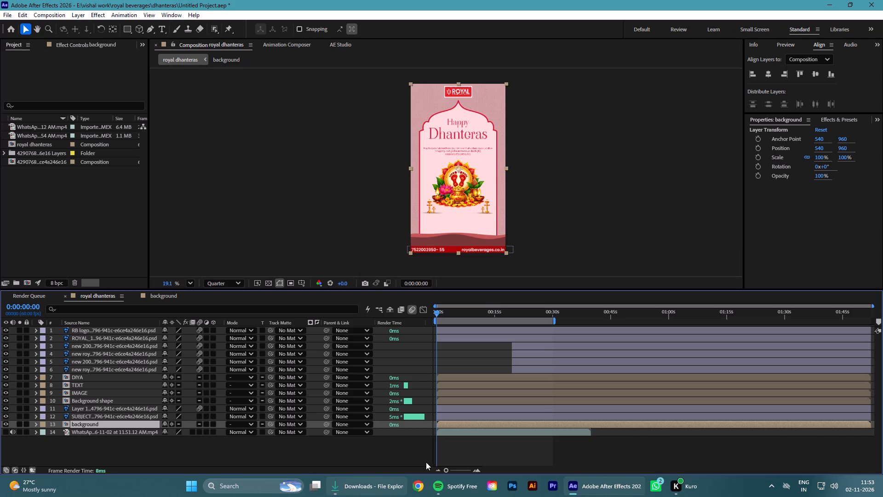
Shift the SUBJECT BG layer along the timeline so it starts at about 1 second.
click(453, 425)
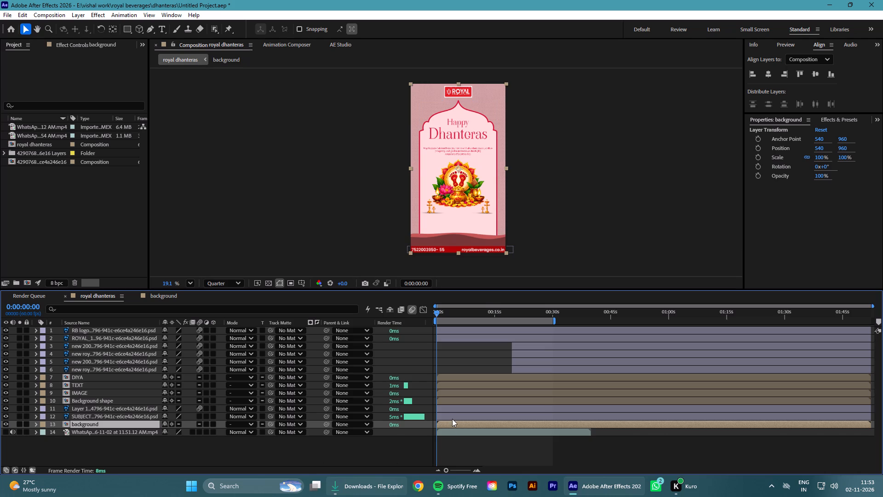
click(451, 416)
drag(446, 415, 450, 415)
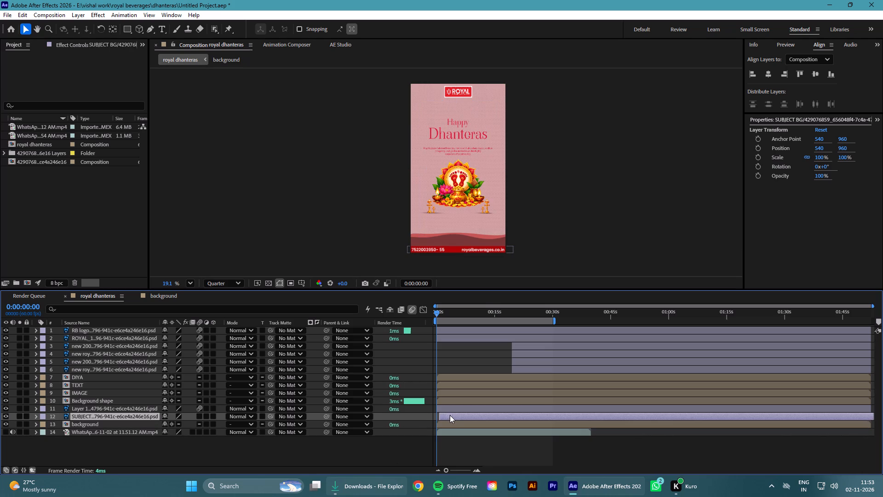
drag(450, 415, 450, 415)
Toggle the visibility of Layer 1 and the Background shape layer to identify what each one shows.
click(453, 406)
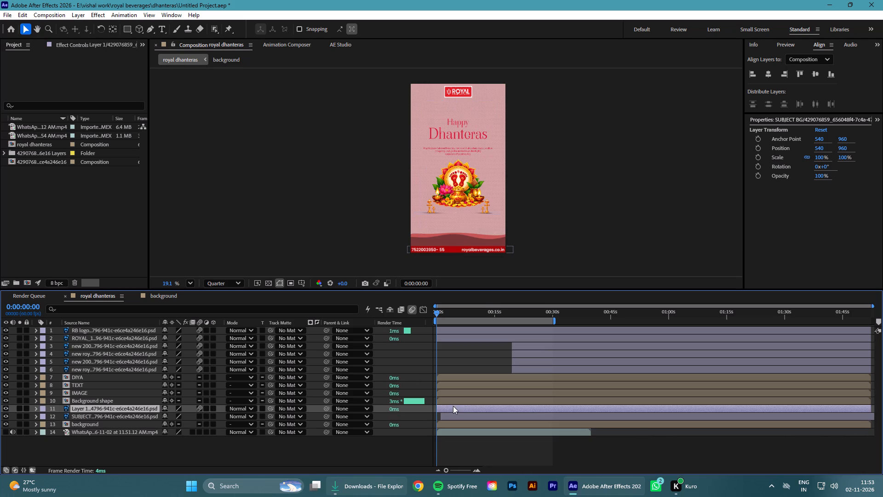
click(6, 408)
click(6, 408)
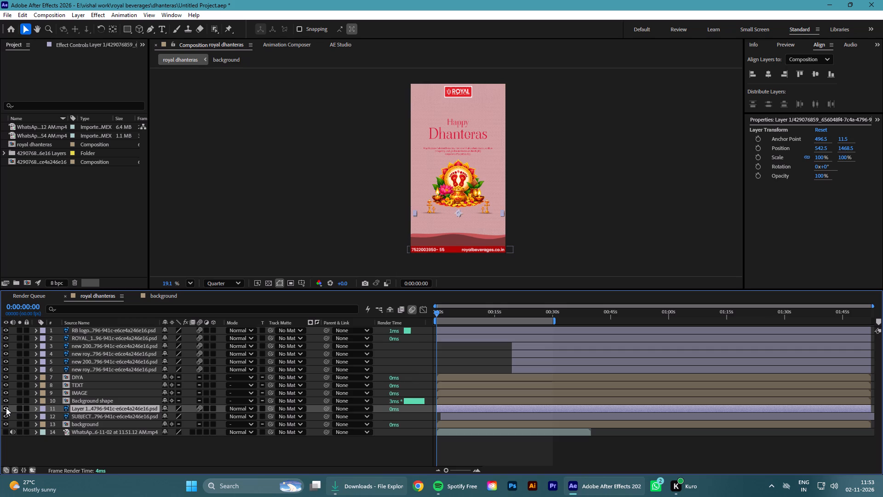
click(6, 408)
click(6, 408)
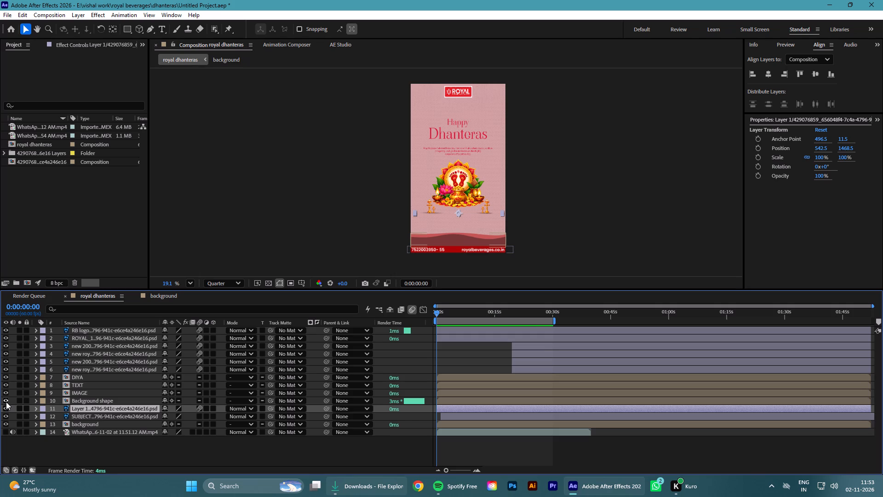
click(6, 402)
click(6, 402)
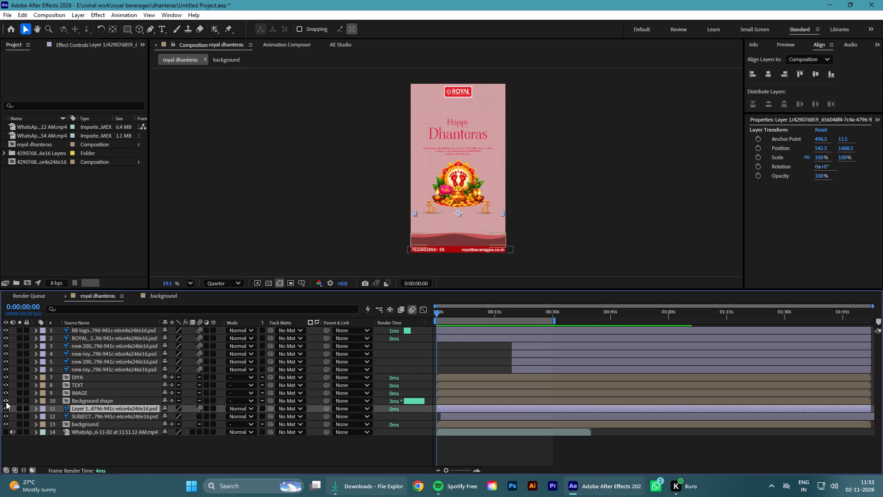
Move the Background shape layer down the layer stack so it sits directly above the background layer.
click(96, 398)
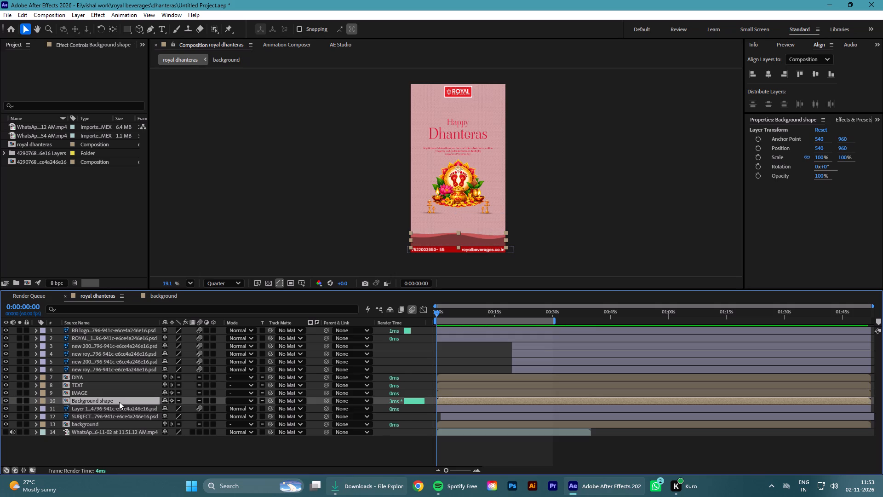
drag(119, 402, 117, 419)
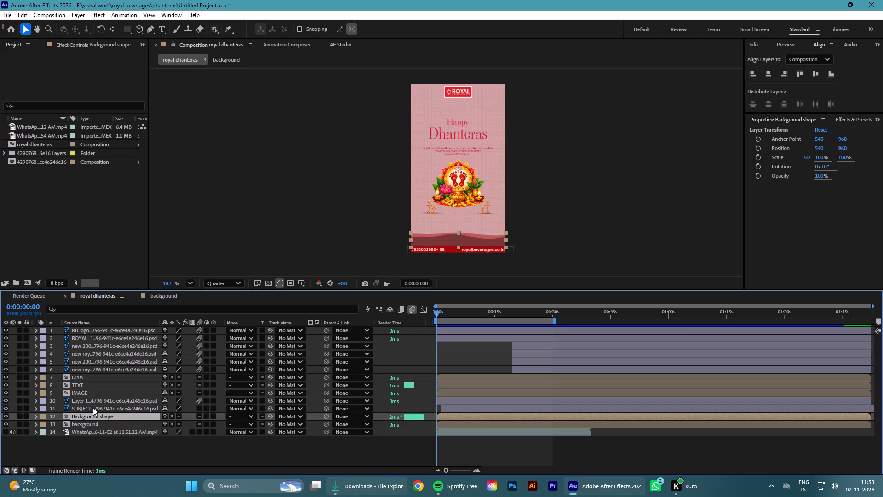
Toggle the visibility of Layer 1 to check which part of the artwork it shows.
click(86, 398)
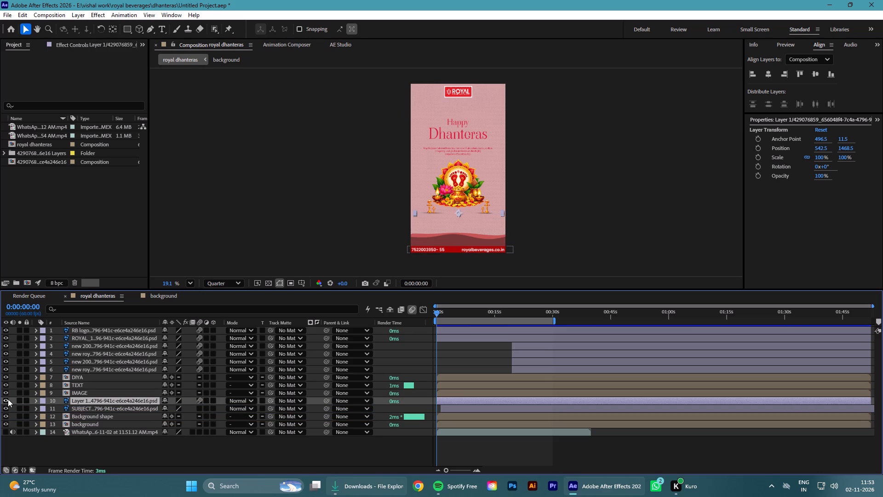
double_click(8, 399)
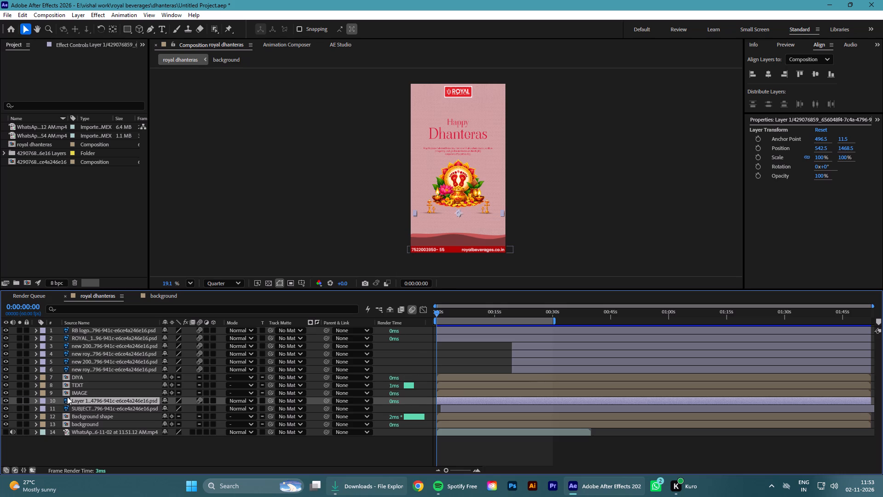
Shift the IMAGE layer along the timeline so it starts at about 2 seconds.
click(74, 394)
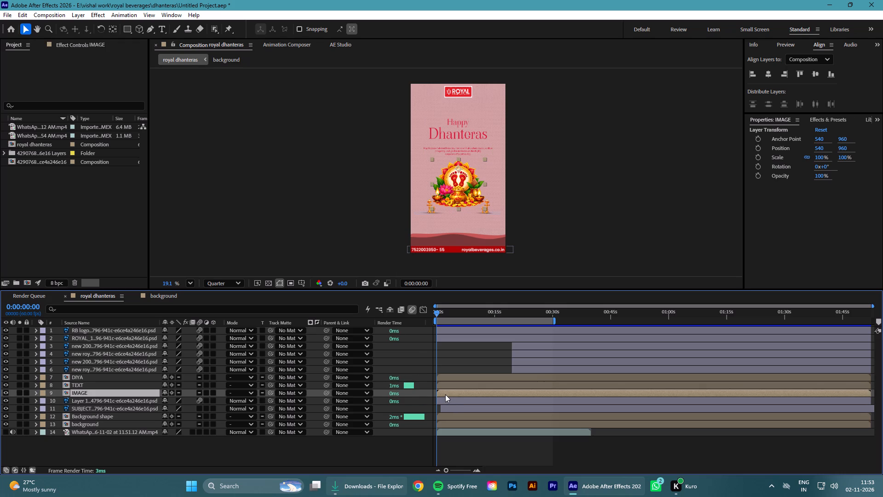
drag(445, 394, 453, 393)
Recheck Layer 1 by toggling its visibility and move it up the stack, directly below the DIYA layer.
click(453, 404)
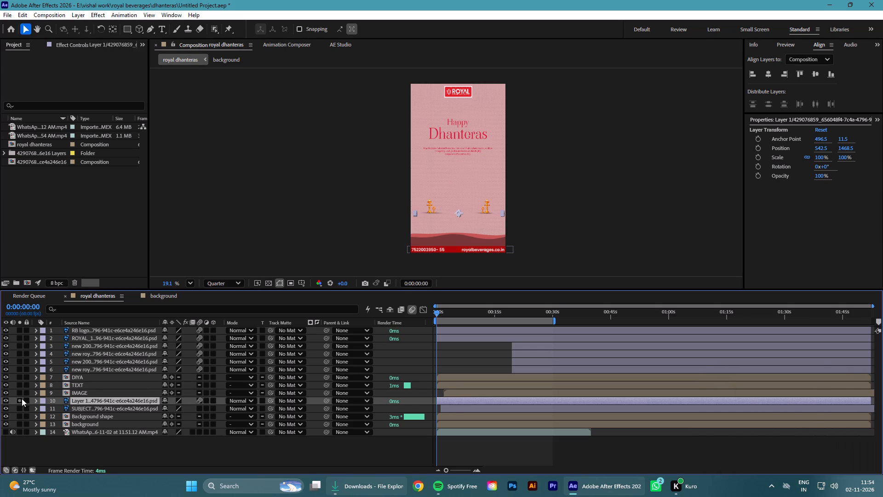
double_click(5, 401)
drag(92, 400, 93, 381)
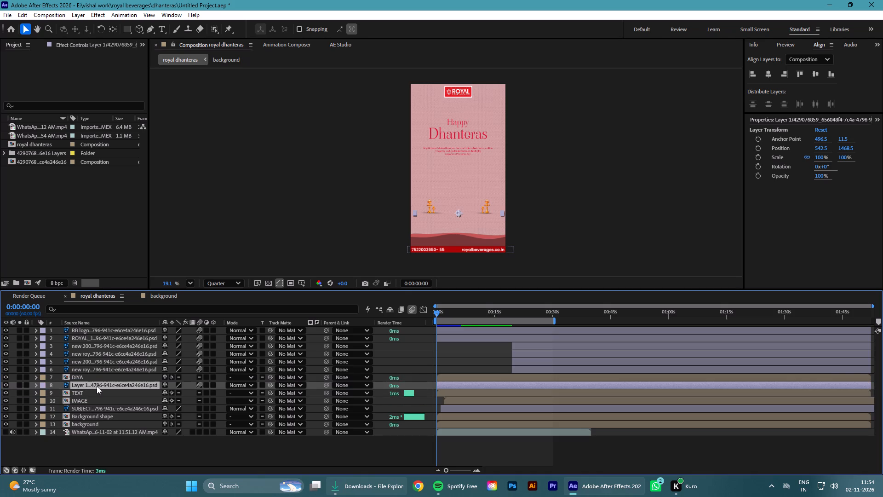
Shift the DIYA layer and Layer 1 together along the timeline so both start at about 3 seconds.
ctrl+click(451, 379)
drag(450, 377, 462, 377)
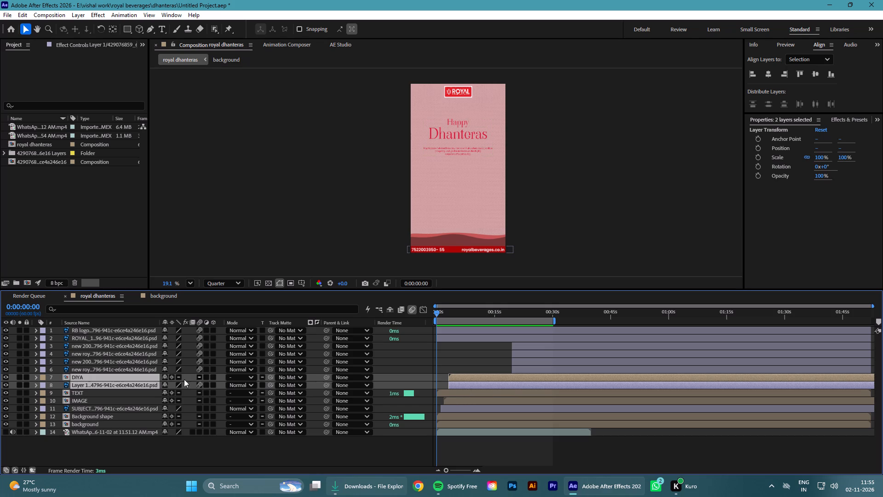
Move the TEXT layer above the DIYA layer in the layer stack.
click(103, 393)
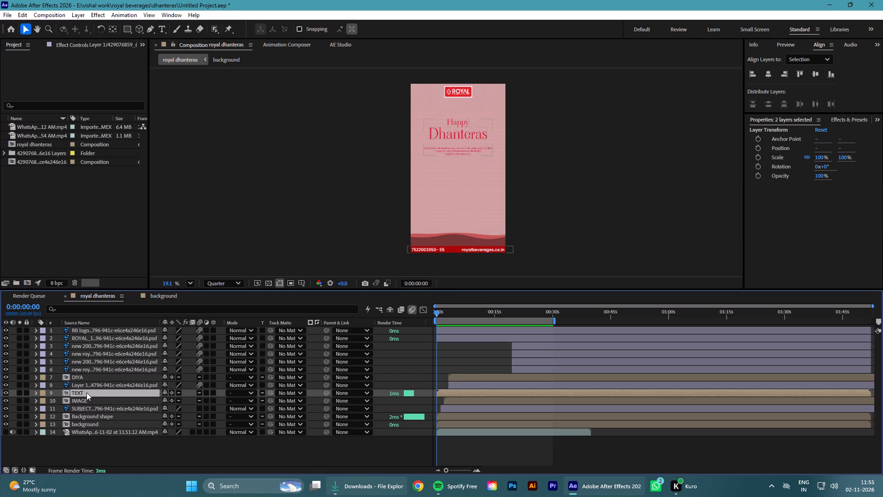
drag(92, 393, 95, 370)
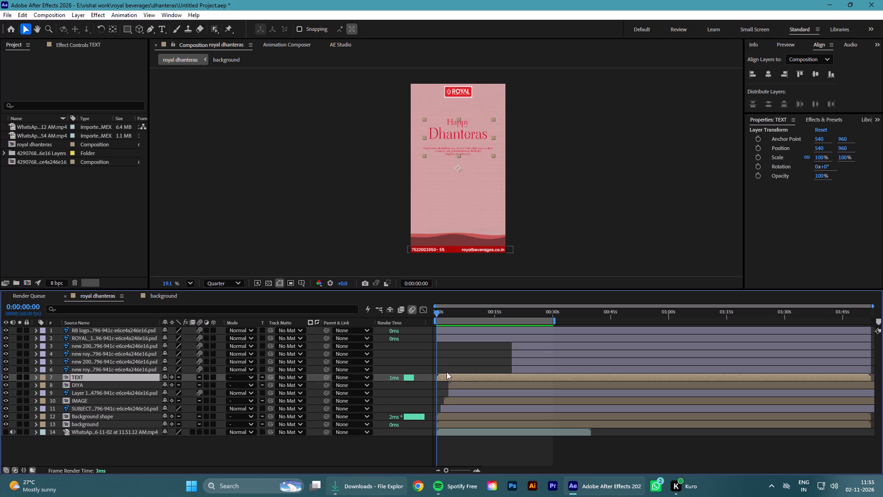
Shift the TEXT layer along the timeline so it starts at about 5 seconds.
drag(462, 377, 477, 376)
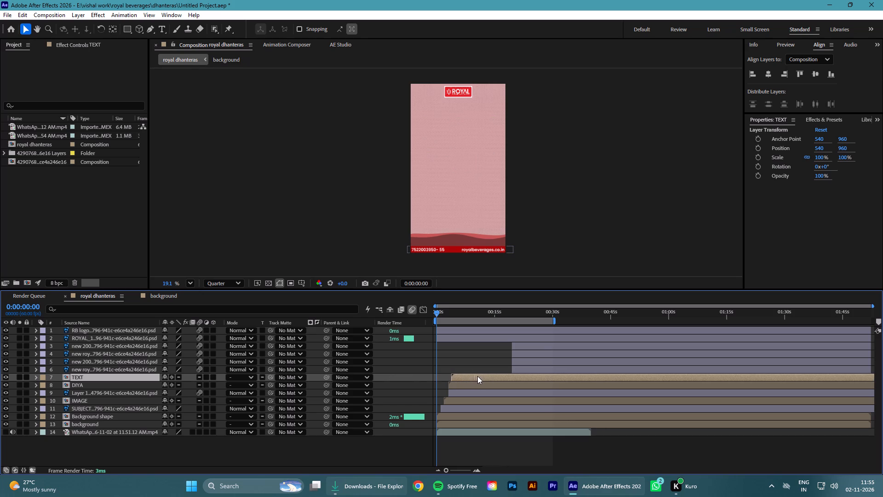
drag(477, 376, 480, 376)
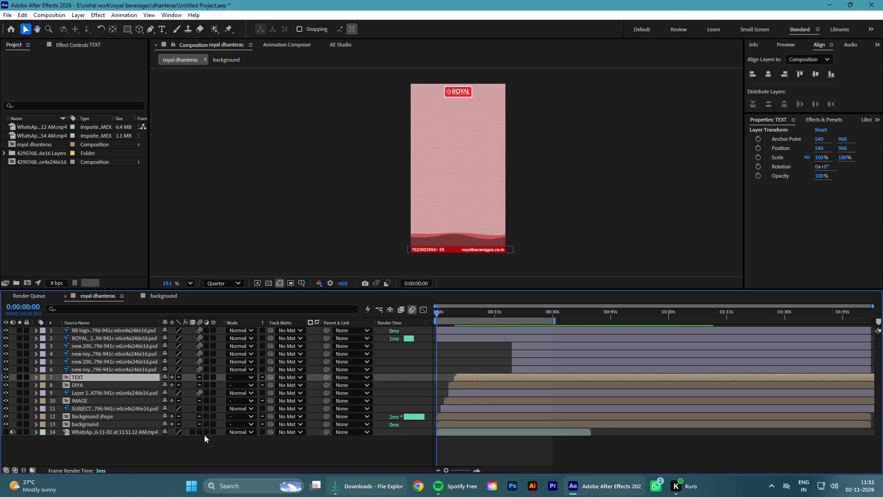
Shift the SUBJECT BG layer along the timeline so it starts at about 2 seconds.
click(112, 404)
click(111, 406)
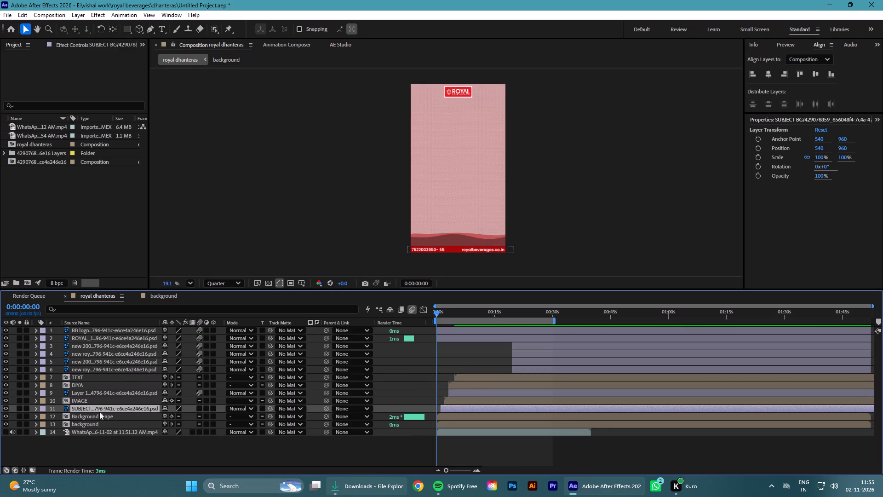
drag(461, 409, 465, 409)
Shift the IMAGE layer along the timeline so it starts at about 6 seconds.
click(469, 401)
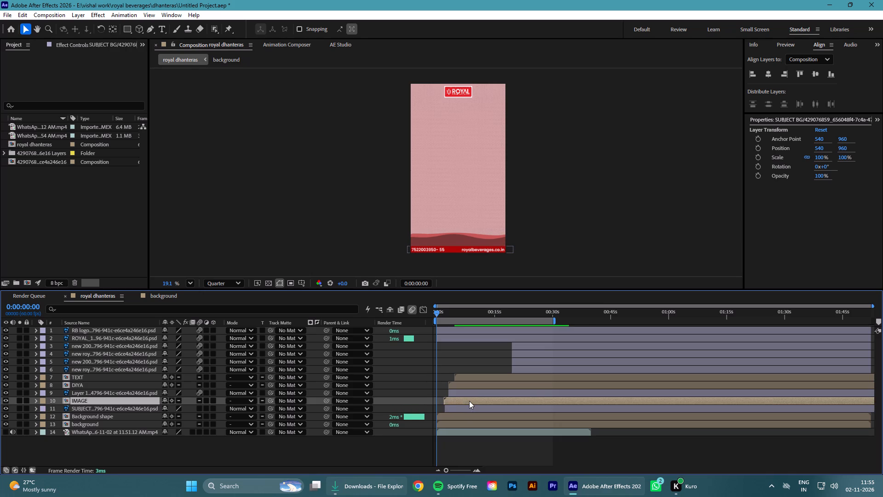
drag(471, 401, 485, 398)
Shift Layer 1 and the DIYA layer together along the timeline so both start at about 9 seconds.
click(487, 392)
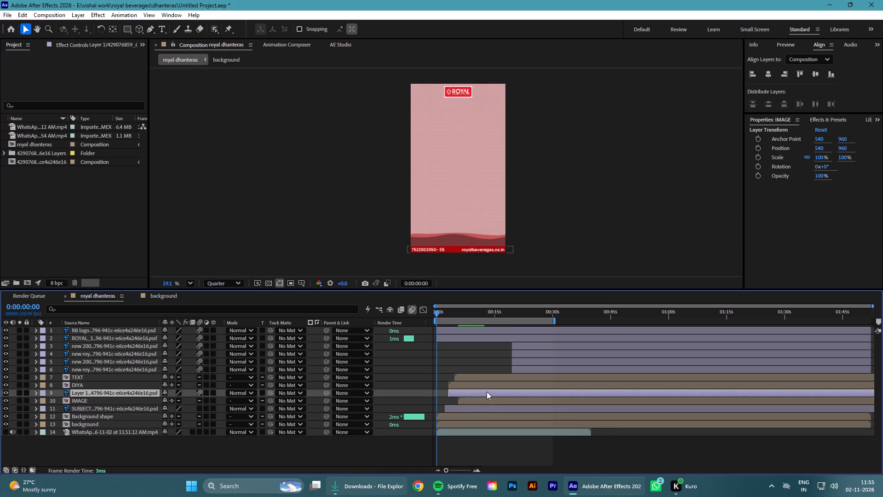
ctrl+click(487, 386)
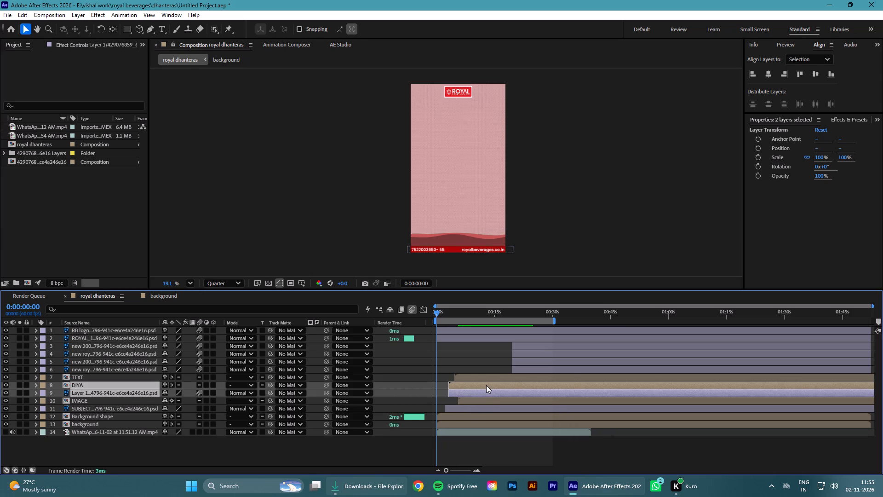
drag(486, 385, 509, 387)
Shift the TEXT layer along the timeline so it starts at about 12 seconds.
click(496, 375)
drag(489, 378, 503, 380)
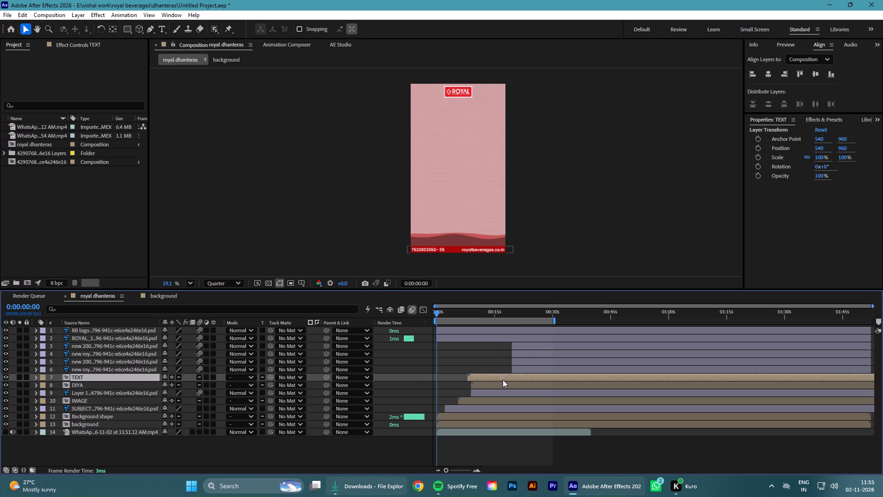
drag(503, 380, 514, 378)
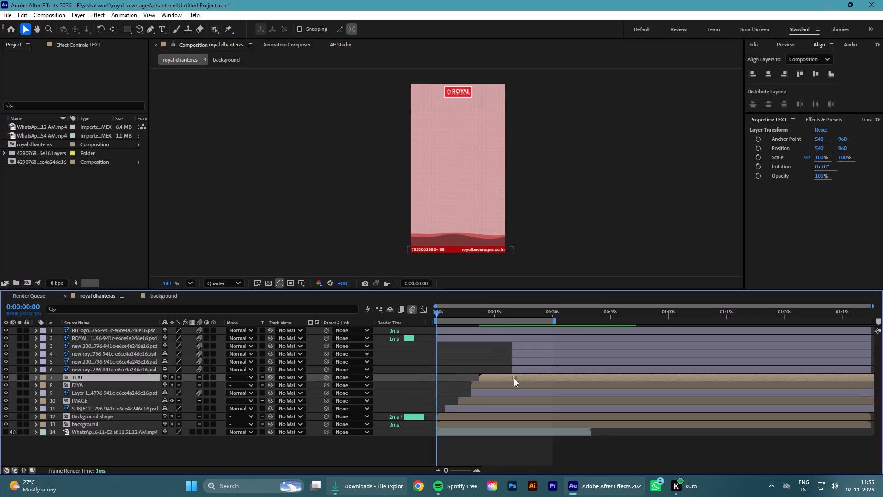
drag(514, 378, 516, 378)
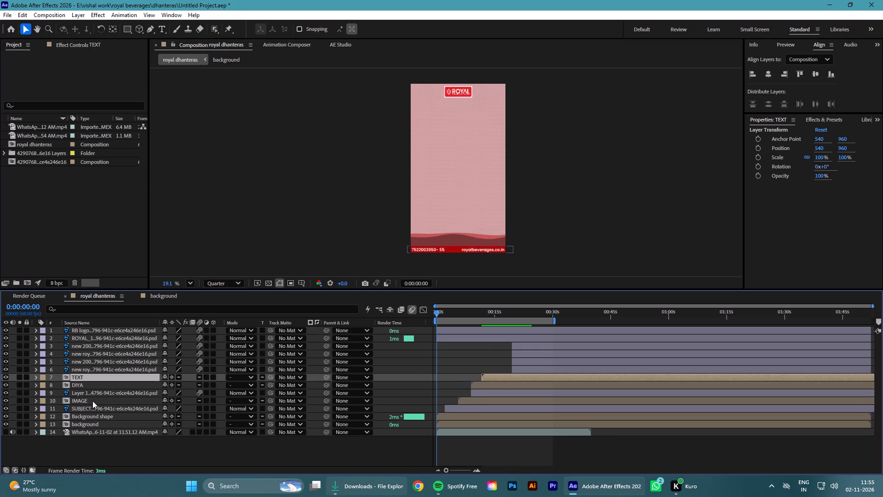
Scrub and play the first few seconds of the composition to check when the arch-shaped SUBJECT BG panel comes in.
click(90, 400)
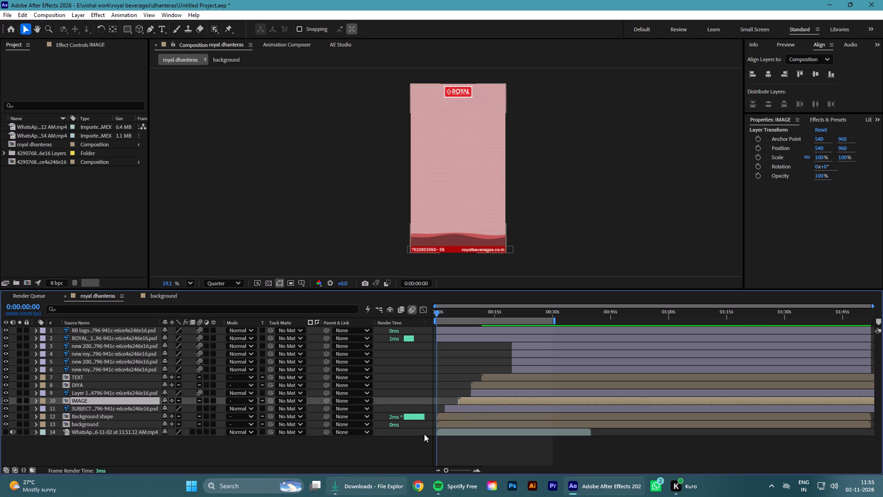
click(403, 445)
click(451, 409)
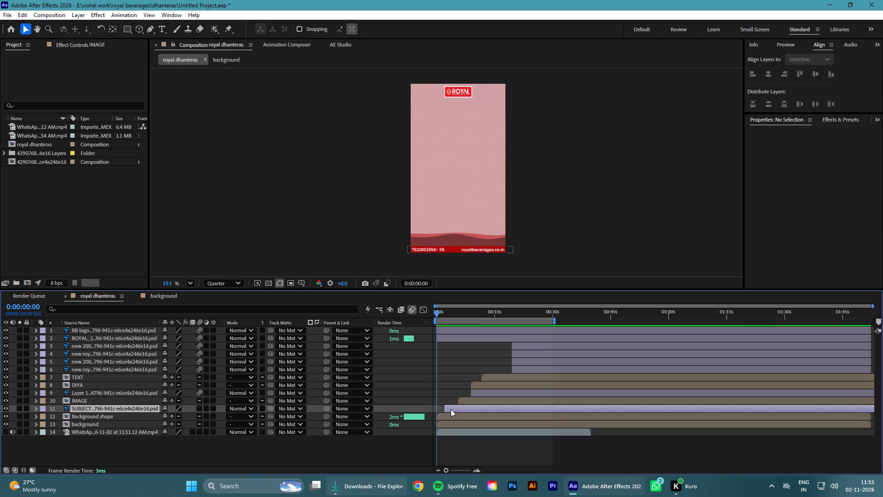
click(452, 315)
drag(455, 313, 372, 318)
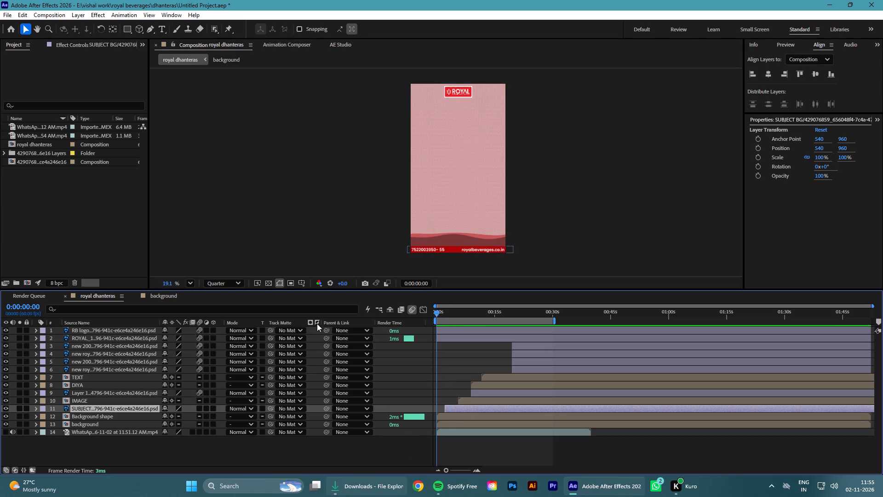
key(space)
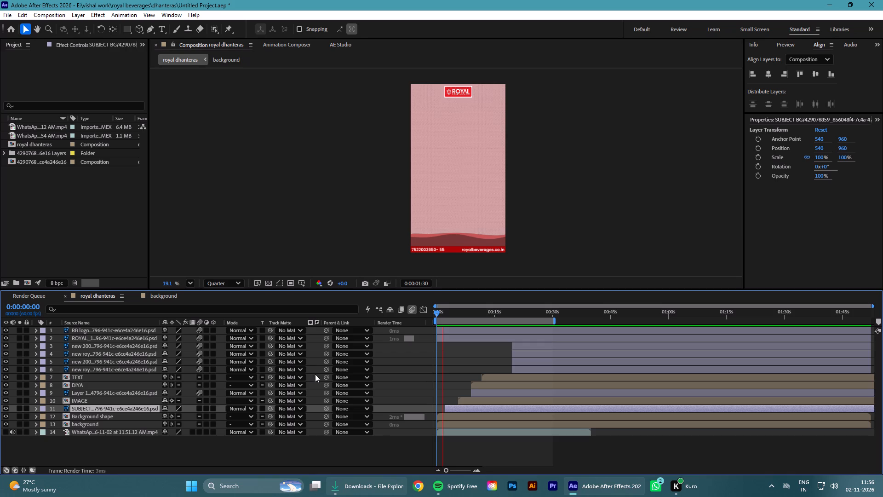
key(space)
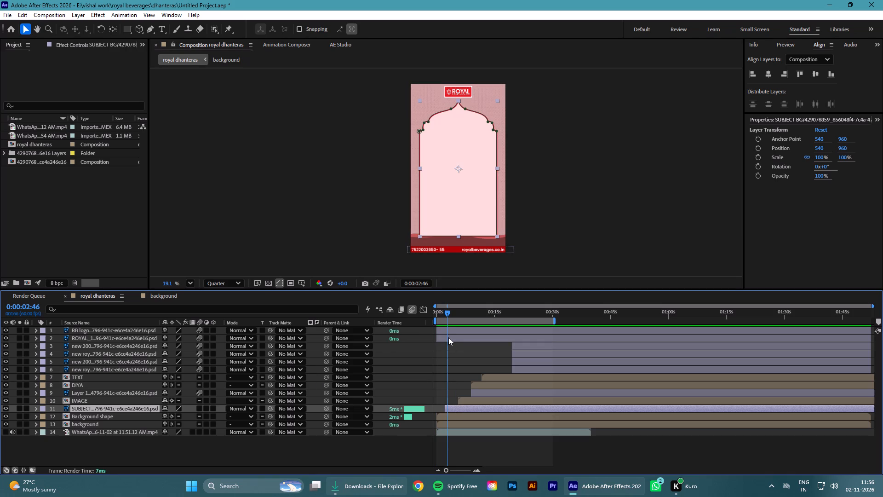
drag(449, 312, 448, 318)
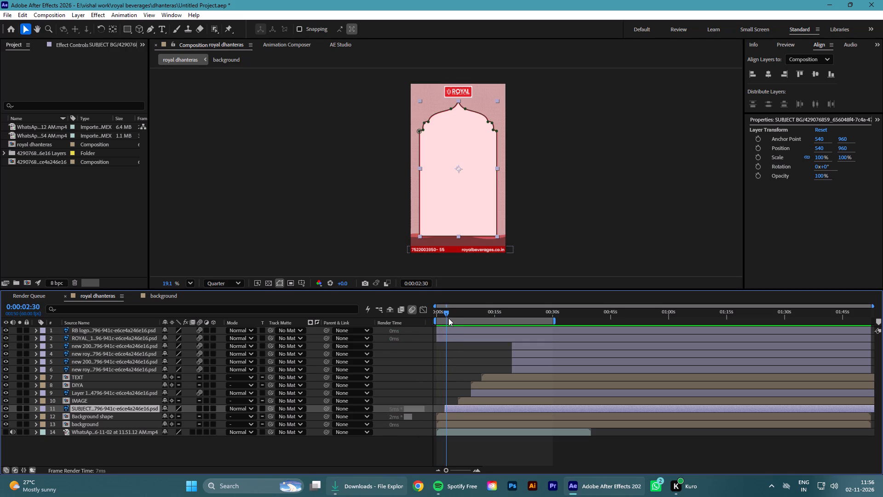
drag(448, 318, 453, 317)
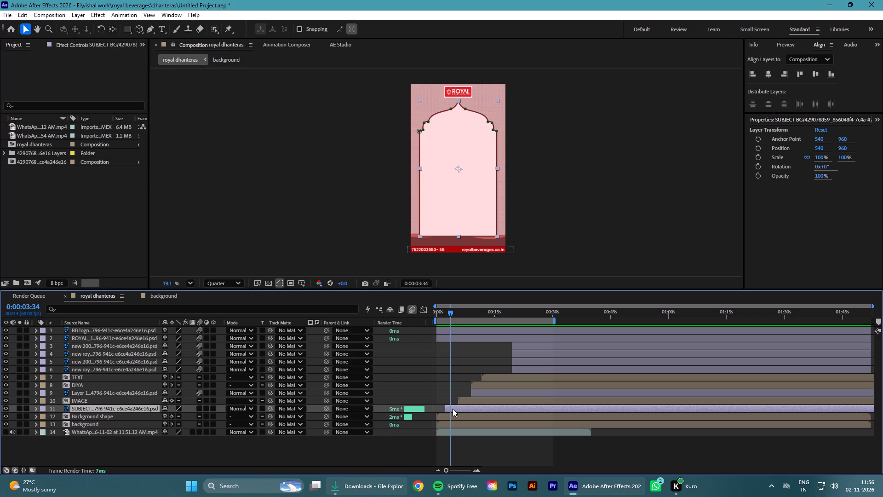
drag(450, 314, 384, 317)
key(space)
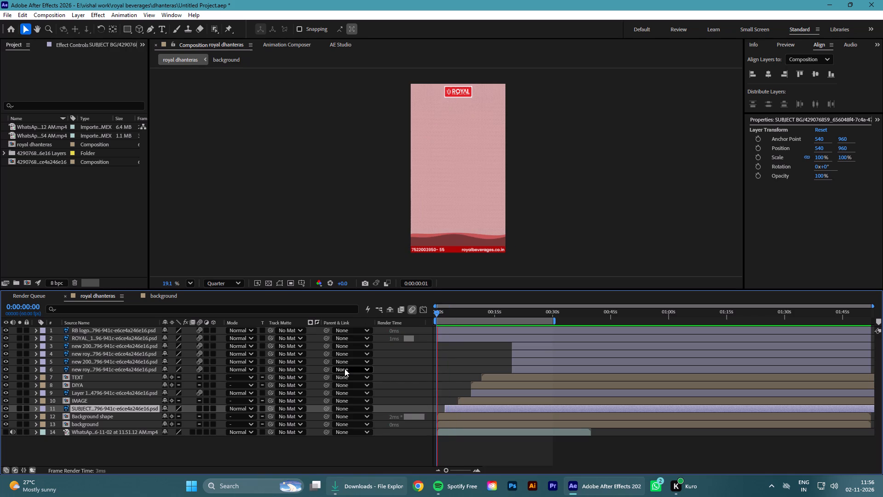
key(space)
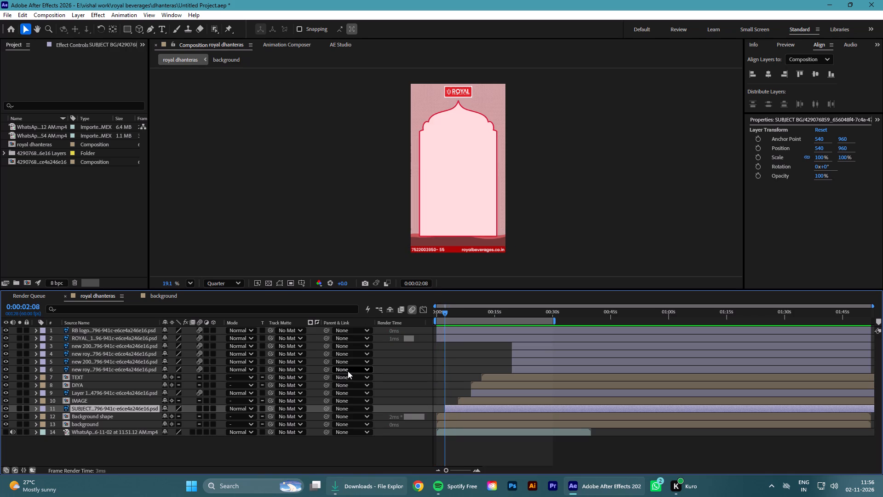
Extend the start of the SUBJECT BG layer back to the beginning of the composition.
drag(445, 407, 444, 407)
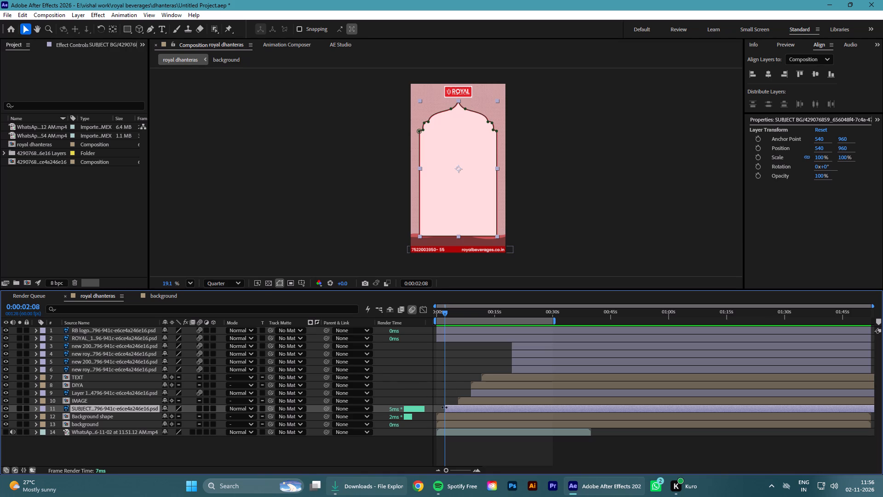
drag(444, 407, 429, 408)
Add a Position keyframe to the SUBJECT BG layer at 0:00:01:47, keeping the arch panel in its final place.
click(445, 313)
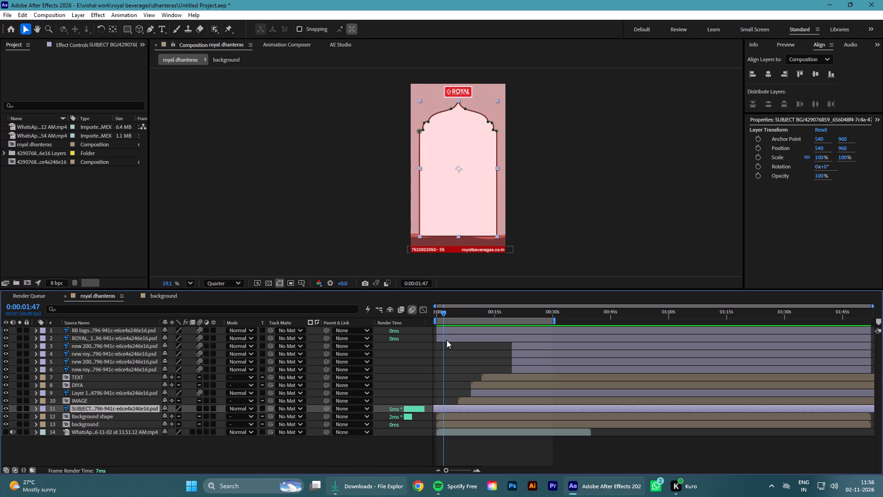
click(451, 410)
key(p)
click(61, 415)
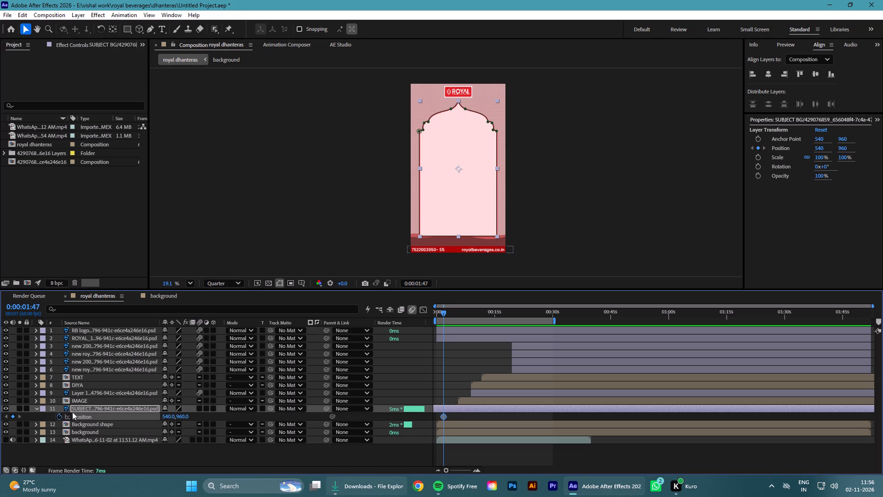
At 0:00:00:00, move the SUBJECT BG arch panel straight down out of view to Position 540, 2615.
drag(445, 313, 386, 313)
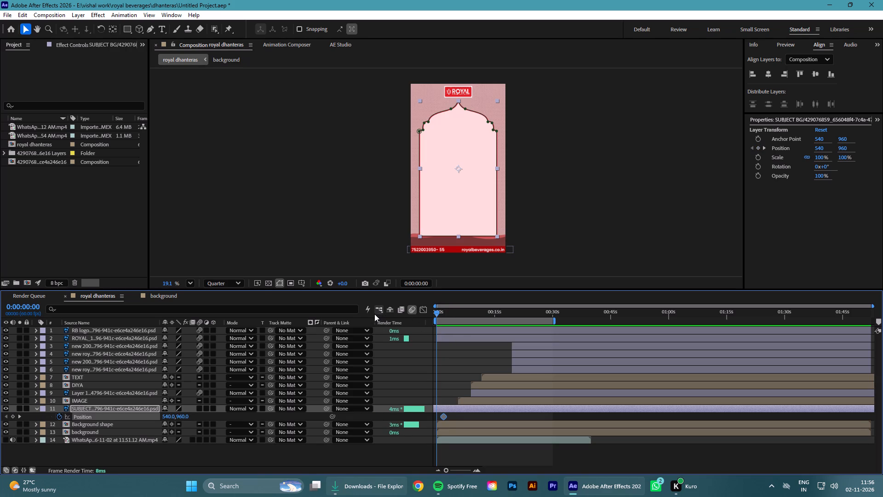
key(shift+Down)
key(shift+Down)
key(shift+Down)
key(shift+Down)
key(shift+Down)
key(shift+Down)
key(shift+Down)
key(shift+Down)
key(shift+Down)
key(shift+Down)
key(shift+Down)
key(shift+Down)
key(shift+Down)
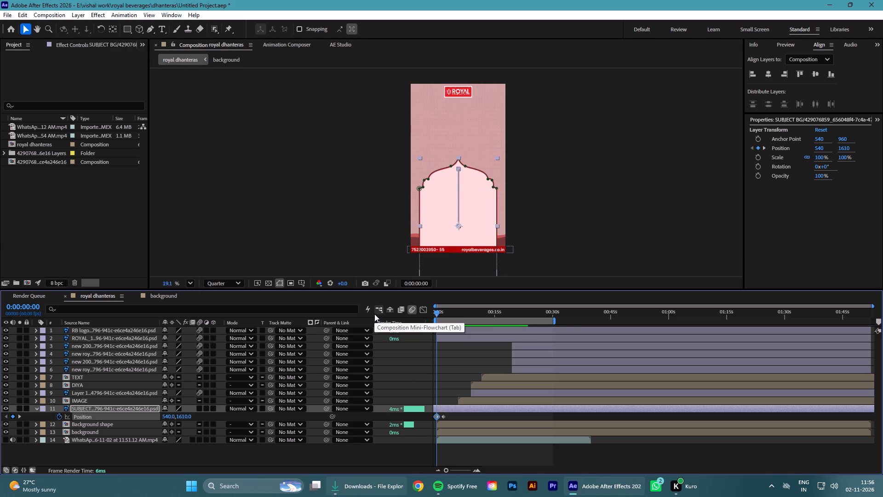
key(shift+Down)
key(shift+Down)
key(shift+Down)
key(shift+Down)
key(shift+Down)
key(shift+Down)
key(shift+Down)
key(shift+Down)
key(shift+Down)
key(shift+Down)
key(shift+Down)
key(shift+Down)
key(shift+Down)
key(shift+Down)
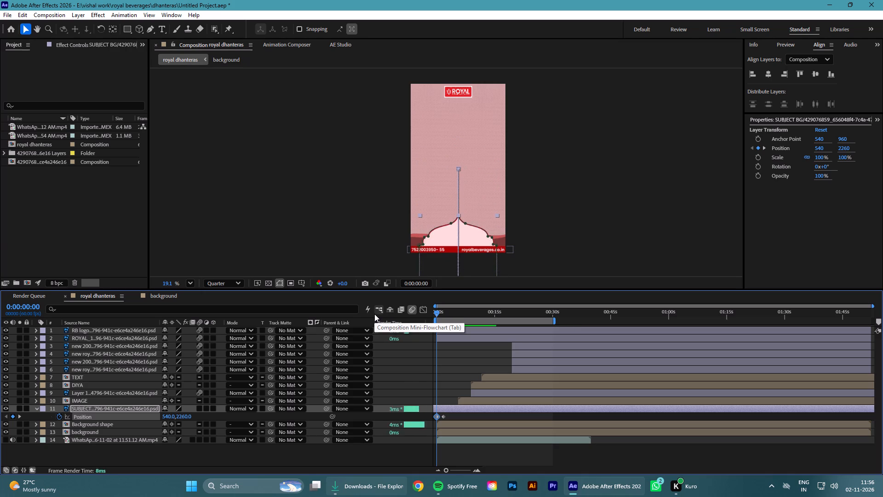
key(shift+Down)
key(shift+Down)
key(shift+Down)
key(shift+Down)
key(shift+Down)
key(shift+Down)
key(Down)
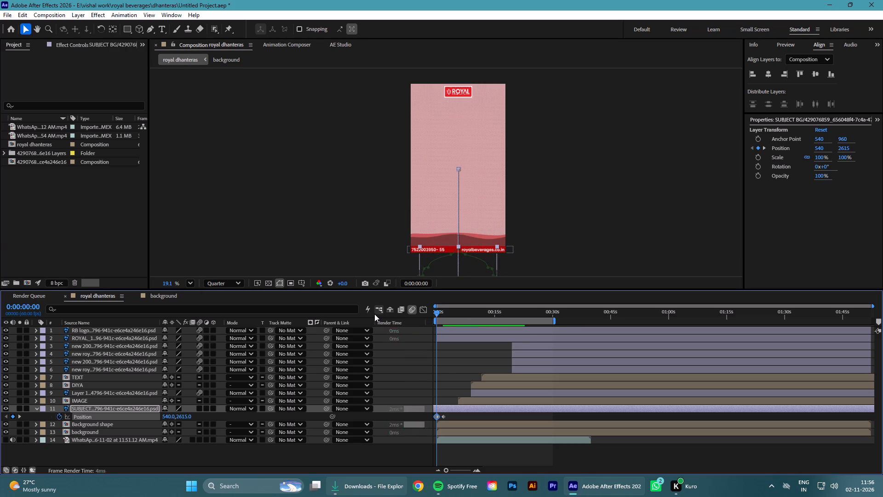
Apply Easy Ease to both Position keyframes of the SUBJECT BG layer and play back the panel's rise.
click(453, 417)
drag(453, 417, 435, 418)
key(F9)
click(448, 459)
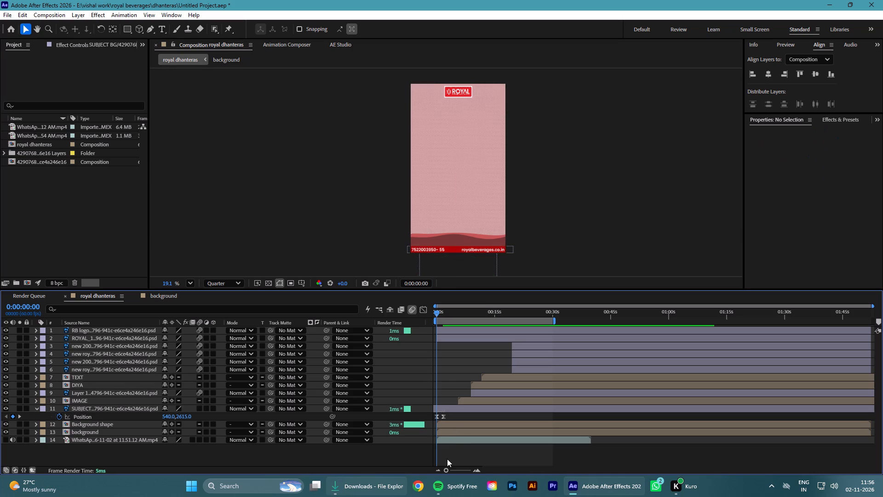
click(449, 313)
drag(454, 311, 315, 310)
key(space)
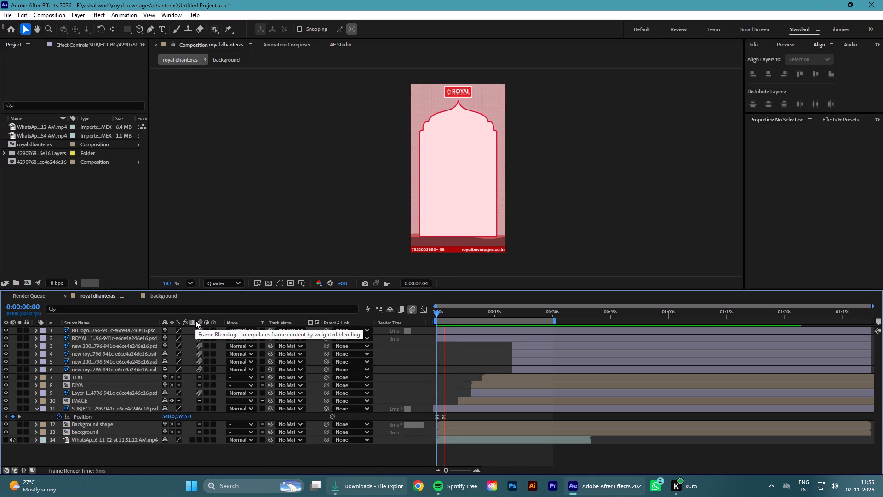
key(space)
drag(446, 315, 427, 317)
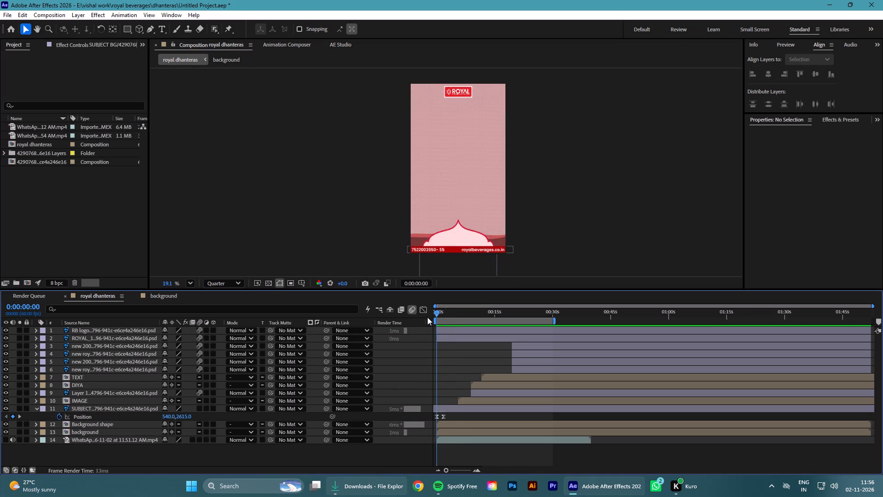
drag(427, 317, 425, 317)
Show the SUBJECT BG layer's Position speed graph in the Graph Editor, zoomed in, with both keyframes selected.
drag(452, 415, 430, 416)
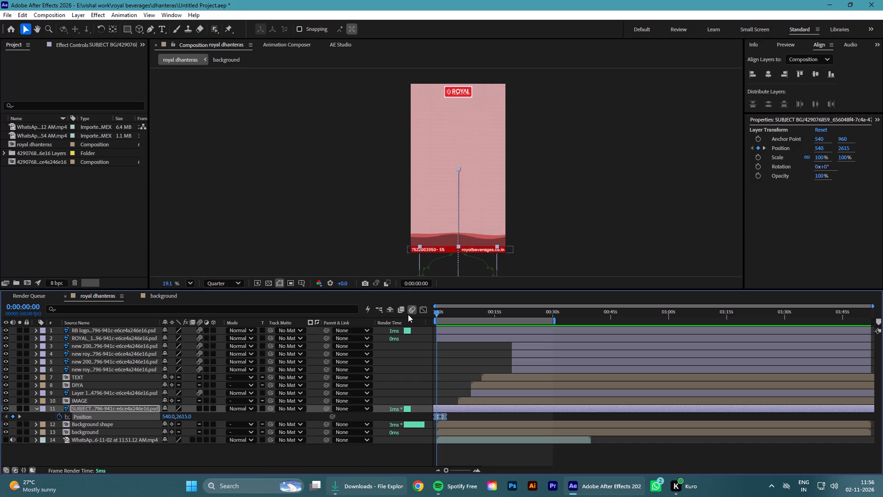
click(423, 309)
click(466, 469)
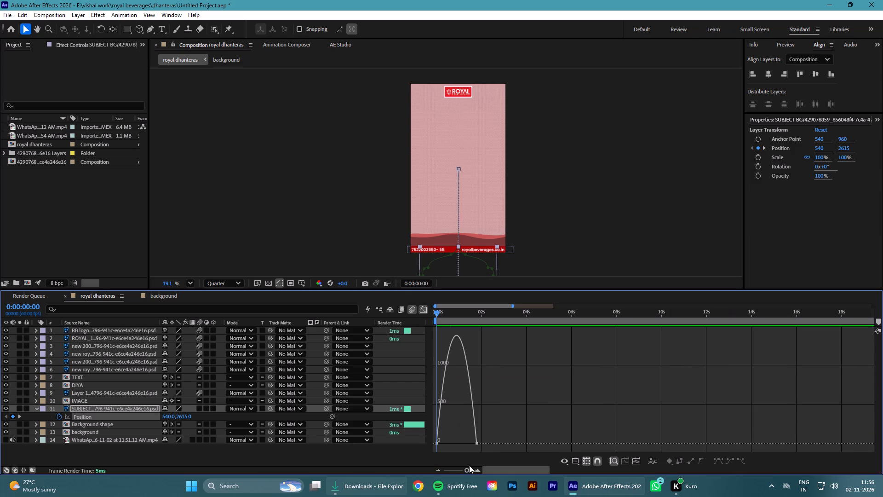
drag(495, 437, 408, 446)
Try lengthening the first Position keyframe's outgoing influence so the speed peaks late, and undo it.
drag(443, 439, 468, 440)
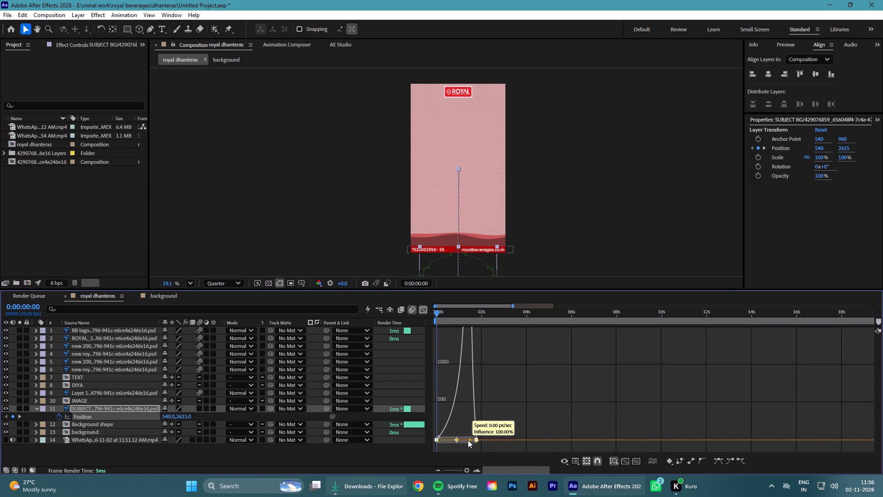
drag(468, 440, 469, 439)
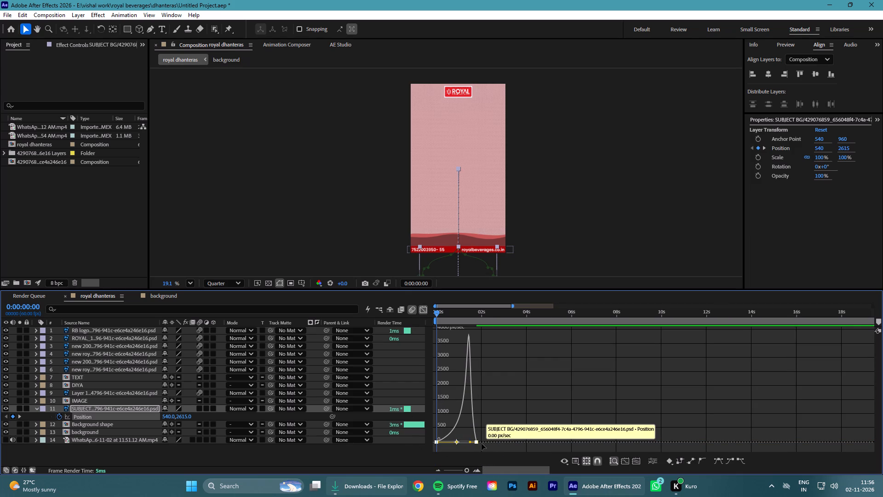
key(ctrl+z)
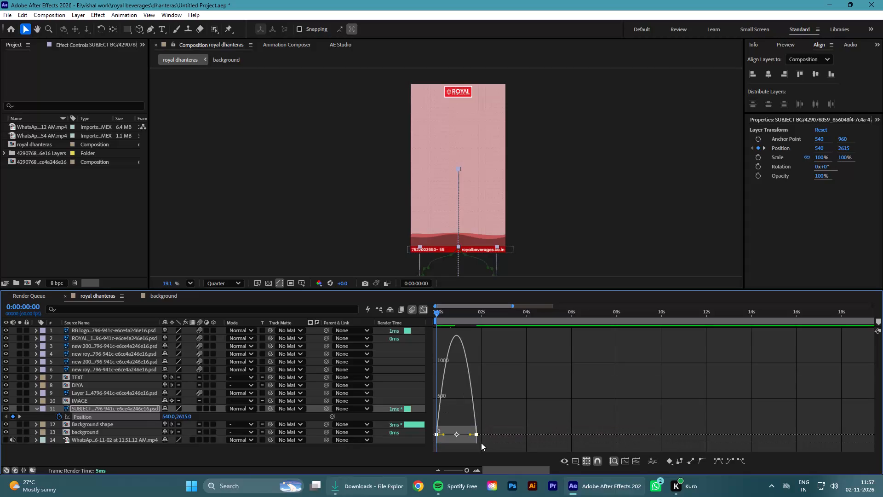
Stretch the last Position keyframe's incoming influence back toward the first keyframe so the speed peaks early and slows gradually.
drag(471, 435, 468, 435)
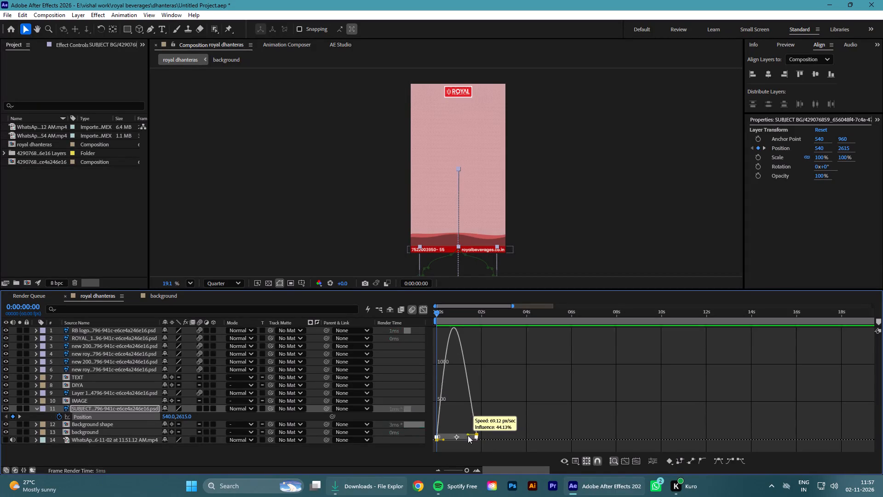
drag(468, 435, 436, 436)
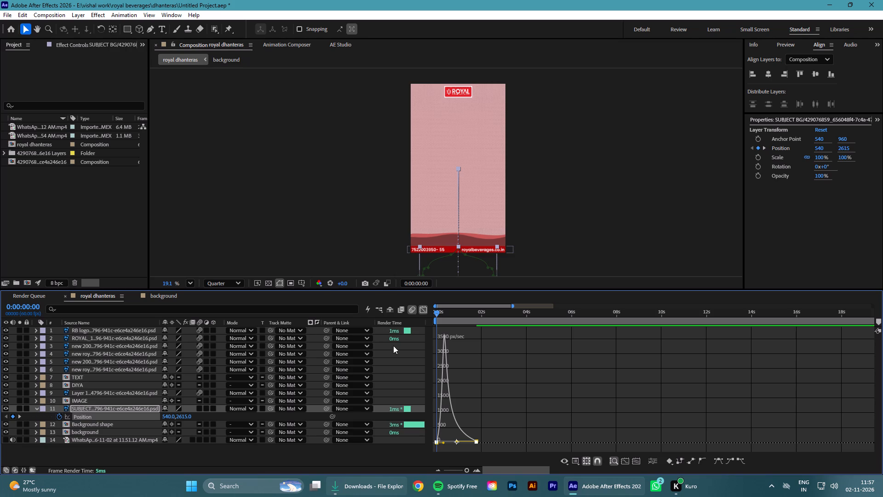
Return from the Graph Editor to the layer bars, collapse the SUBJECT BG layer's properties and save the project.
click(422, 312)
click(39, 411)
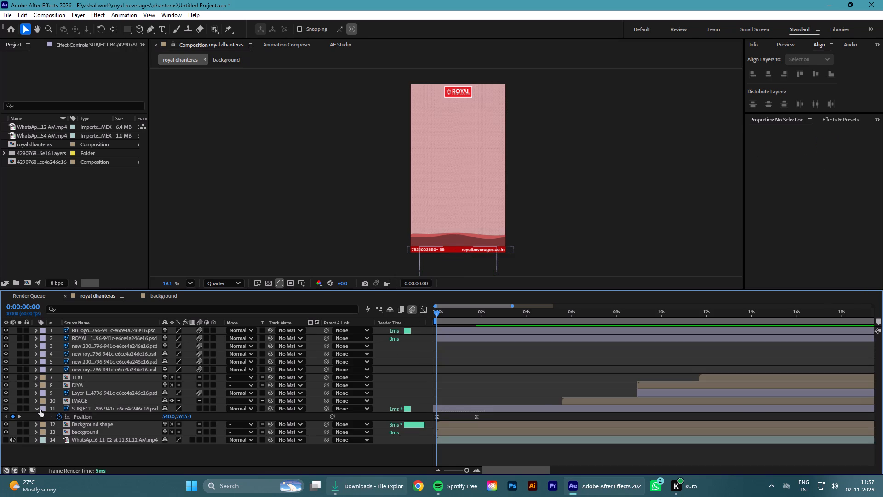
click(39, 408)
click(36, 408)
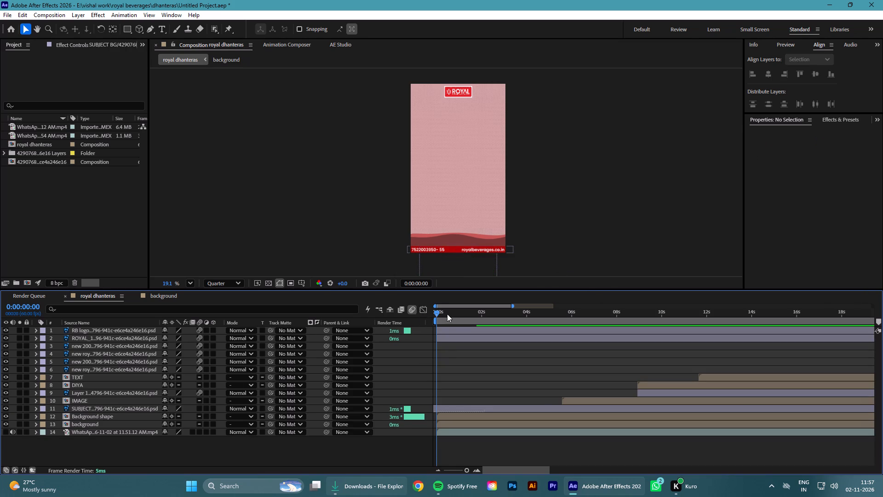
click(447, 314)
drag(460, 314, 296, 329)
key(ctrl+s)
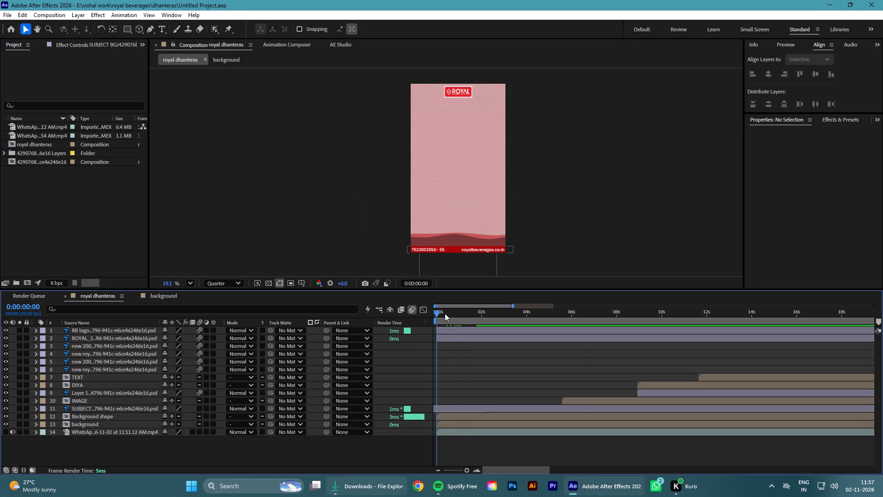
Play back the opening from the start several times to check the arch panel's eased rise.
click(458, 314)
drag(463, 313, 182, 298)
key(space)
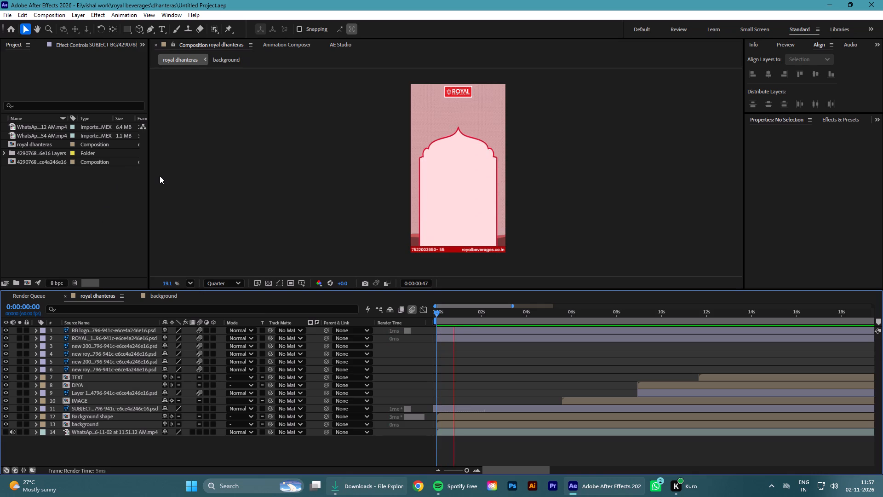
key(space)
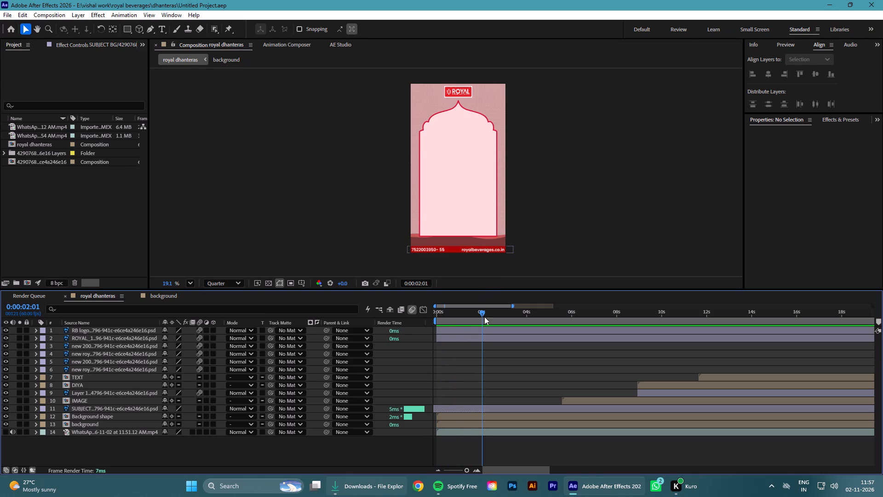
drag(484, 313, 333, 298)
key(space)
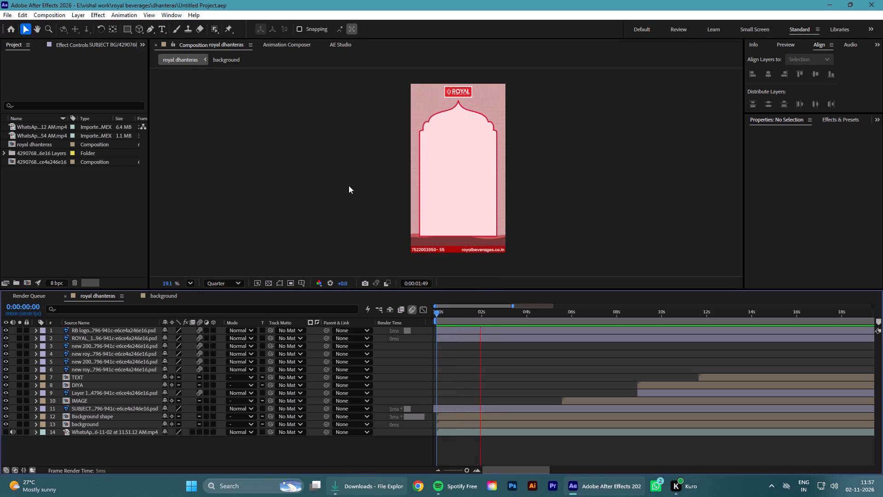
key(space)
drag(499, 314, 457, 318)
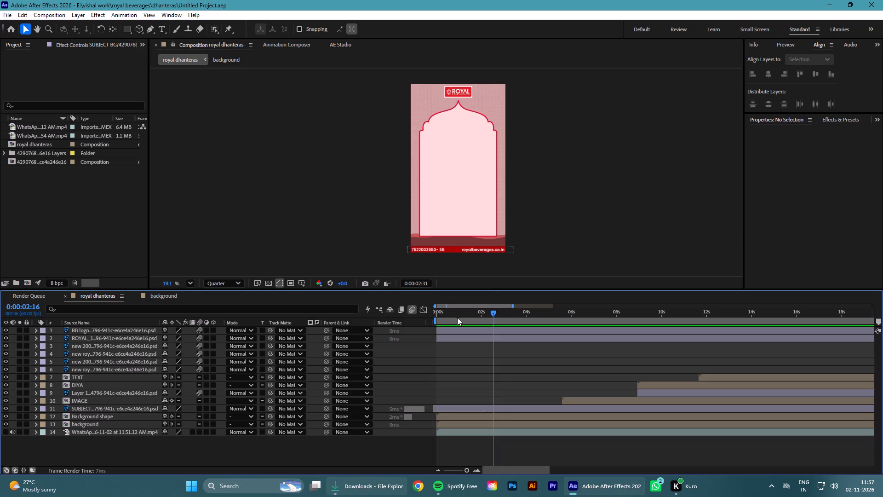
drag(457, 318, 344, 289)
key(space)
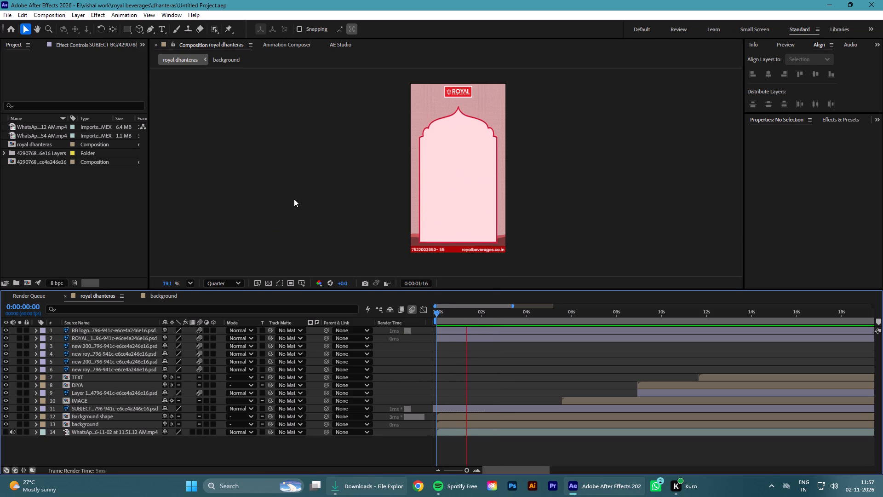
key(space)
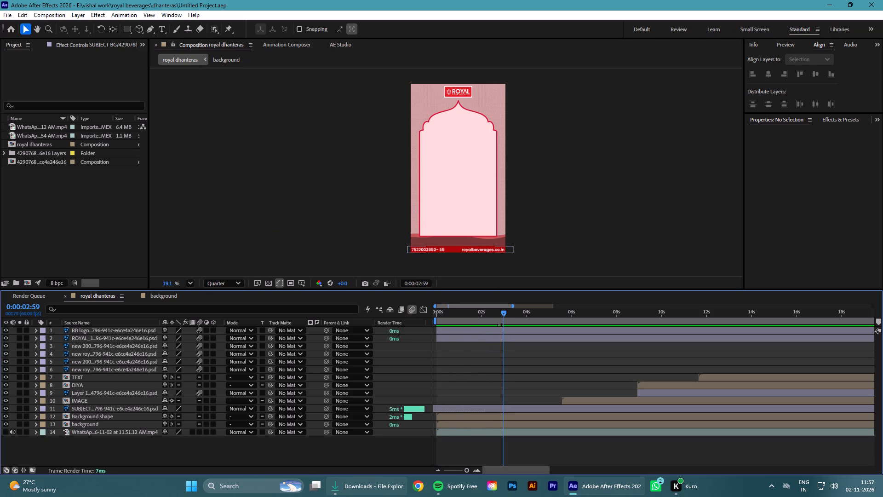
drag(506, 310, 344, 312)
key(space)
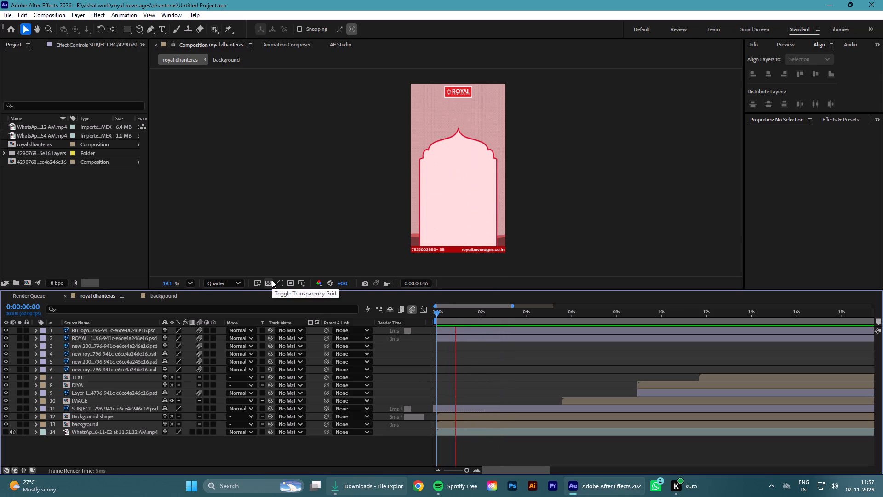
key(space)
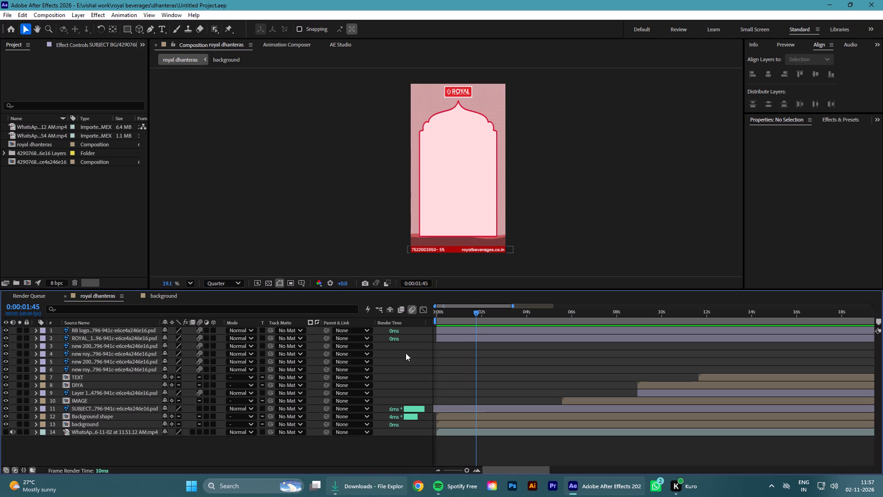
Move the IMAGE layer earlier so it starts at 0:00:02:00, after playing the opening to time the end of the arch's rise.
click(476, 313)
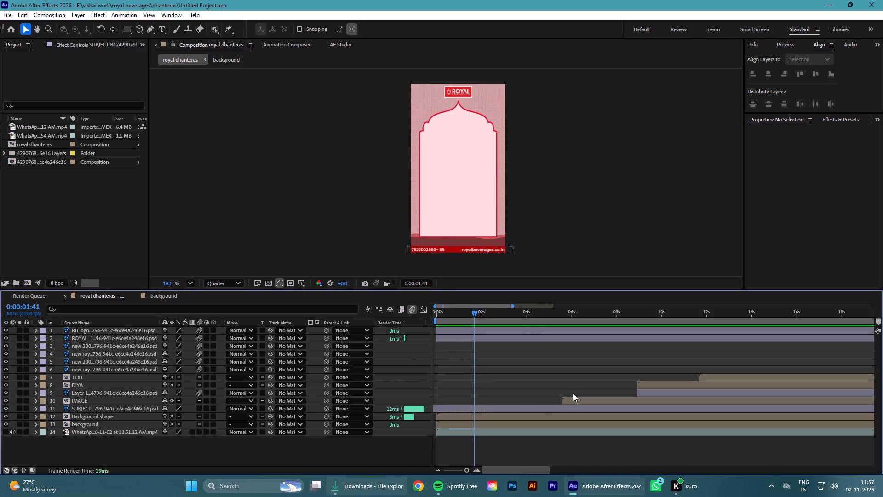
drag(464, 468, 425, 471)
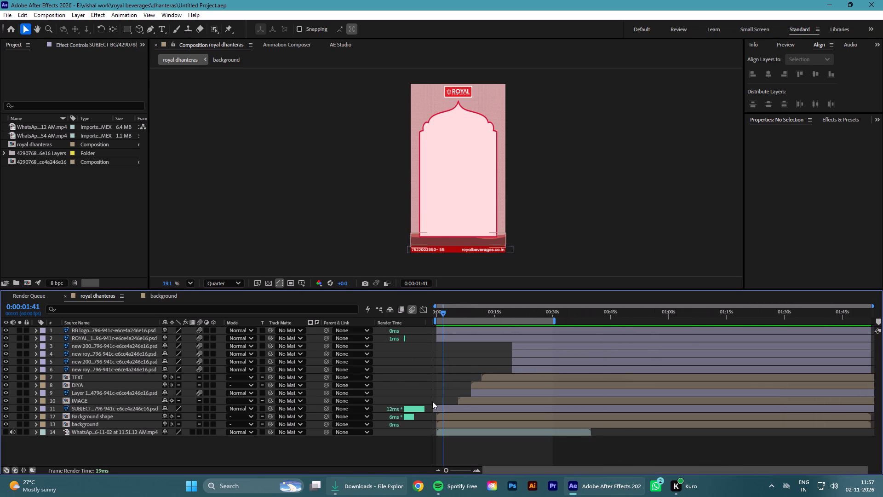
drag(442, 313, 299, 305)
key(space)
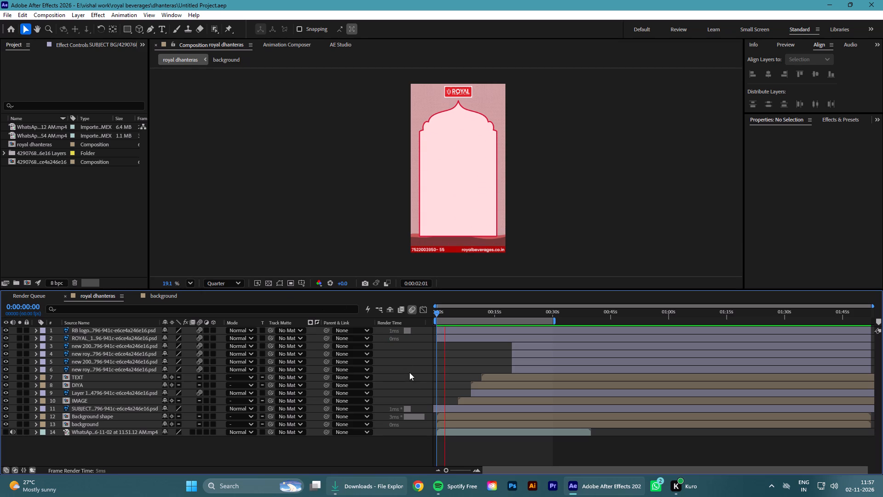
key(space)
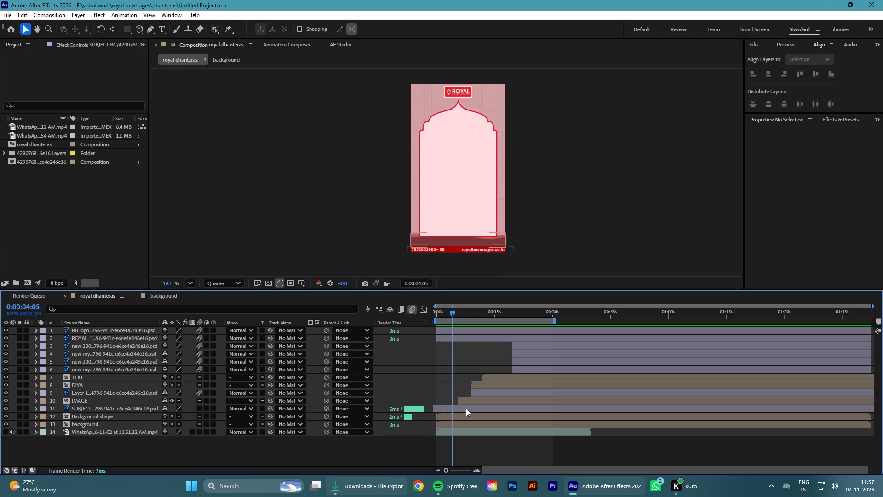
drag(450, 313, 345, 308)
key(space)
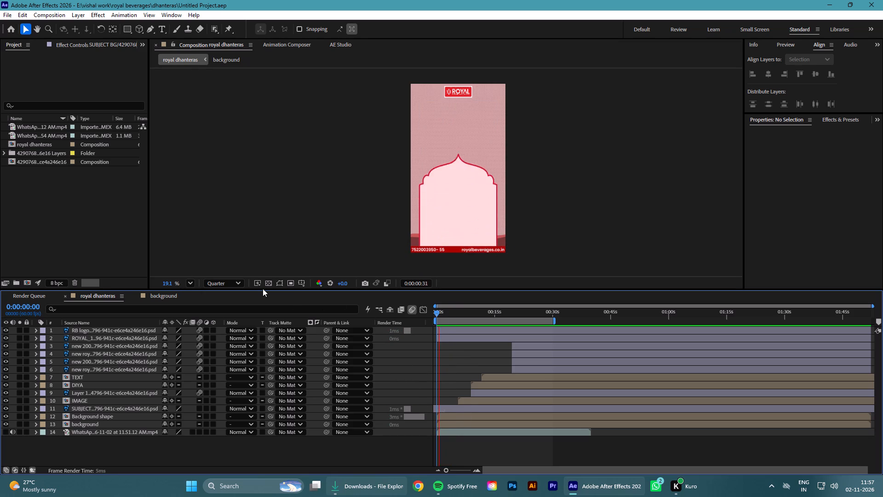
key(space)
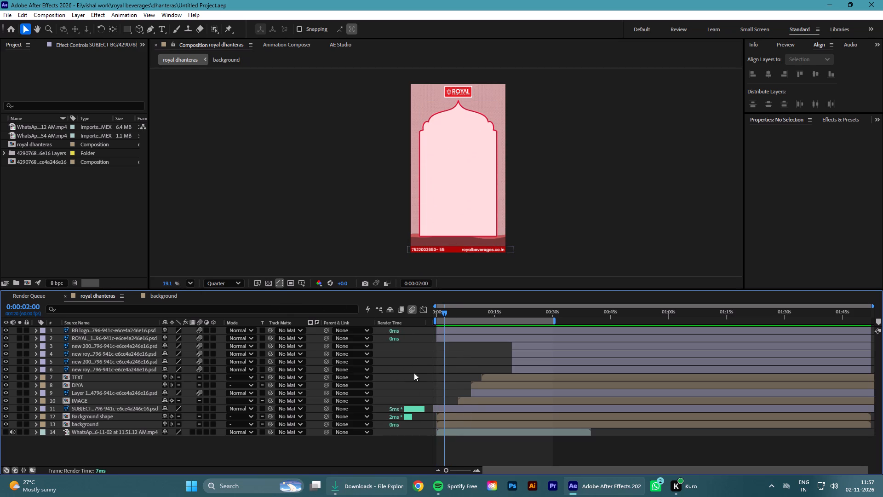
click(472, 401)
drag(476, 401, 463, 404)
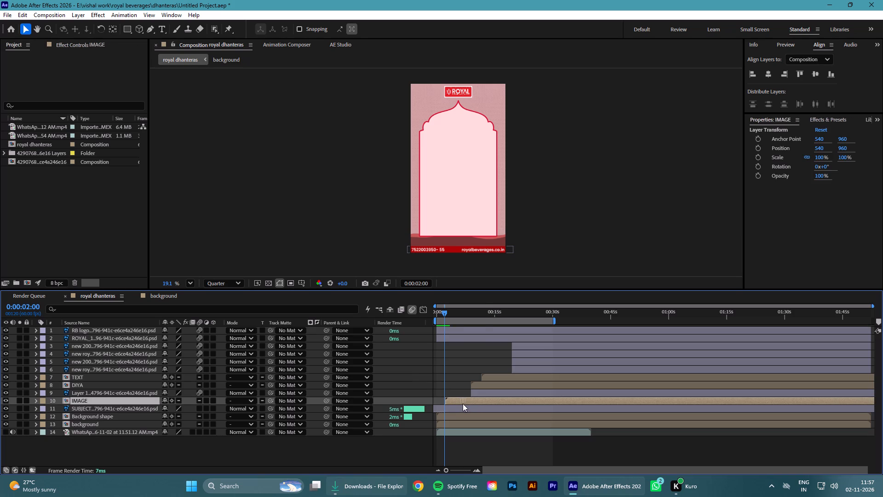
drag(463, 404, 462, 404)
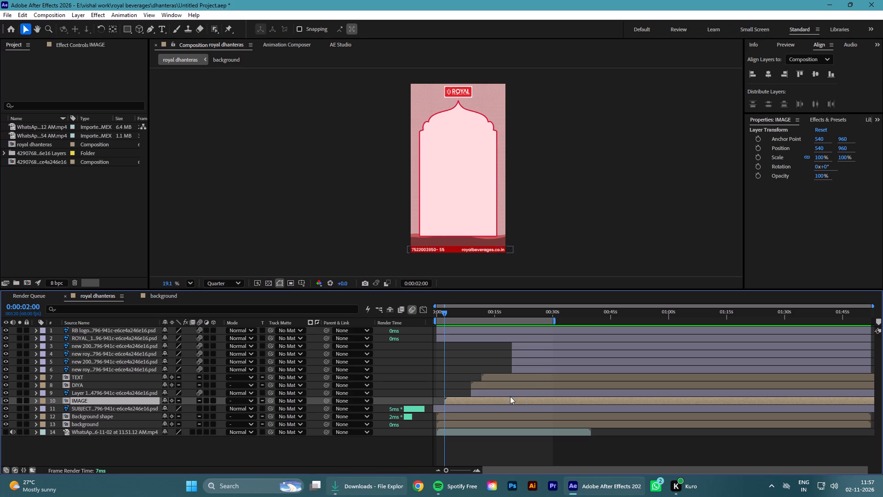
Apply AE Studio's Demo Ease Fade & Scale 02 motion preset to the IMAGE layer as an In animation.
click(343, 45)
click(191, 72)
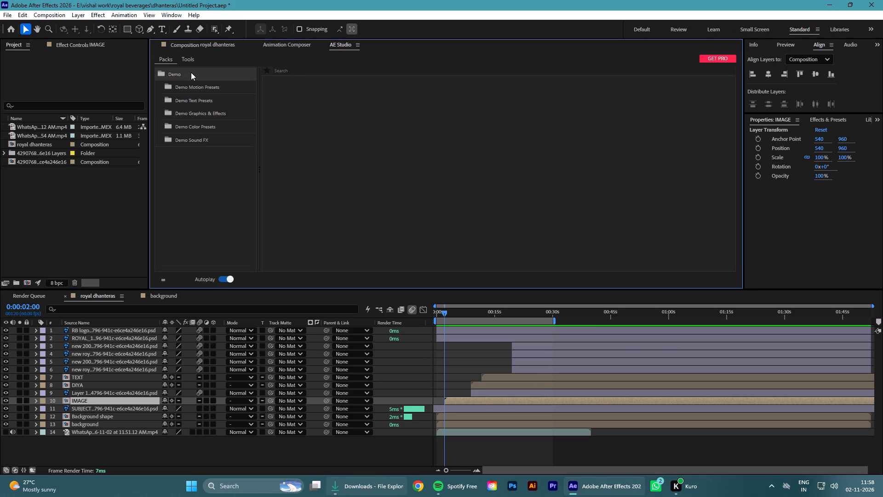
click(183, 90)
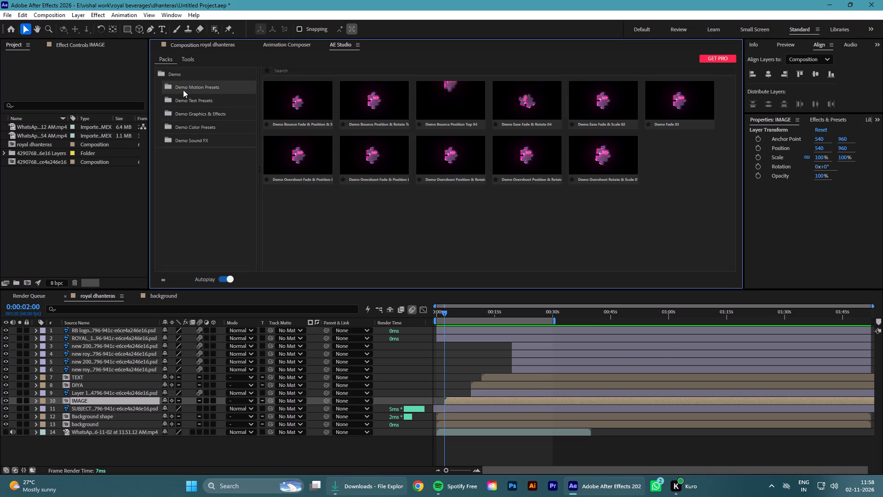
click(315, 100)
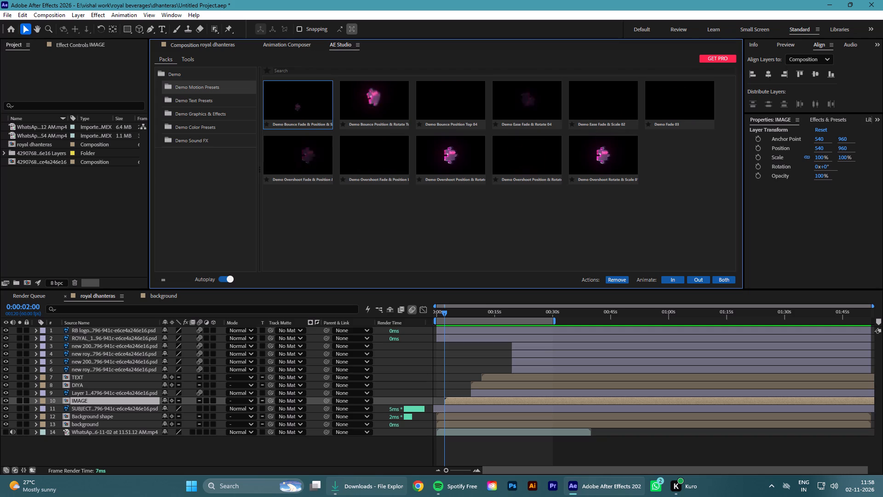
click(616, 101)
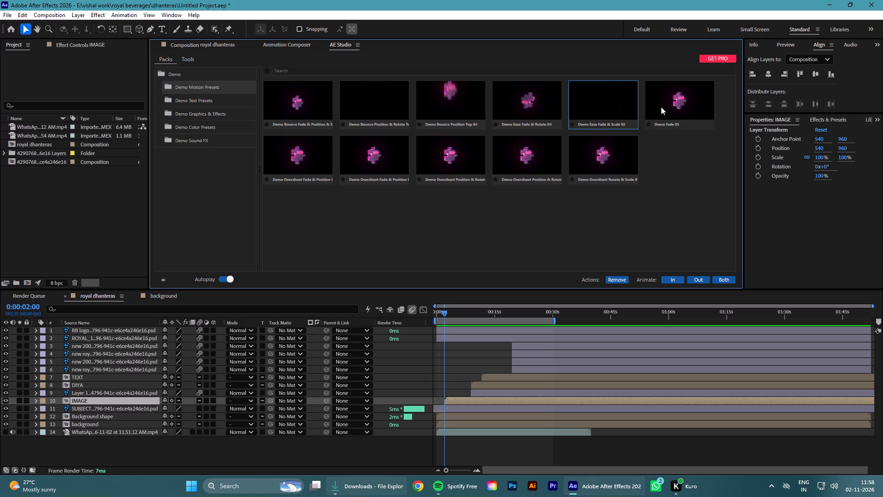
click(359, 47)
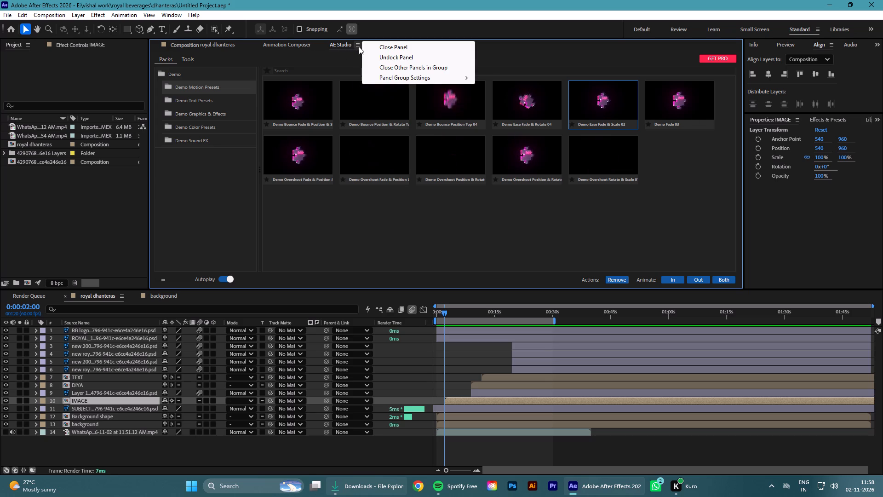
click(516, 232)
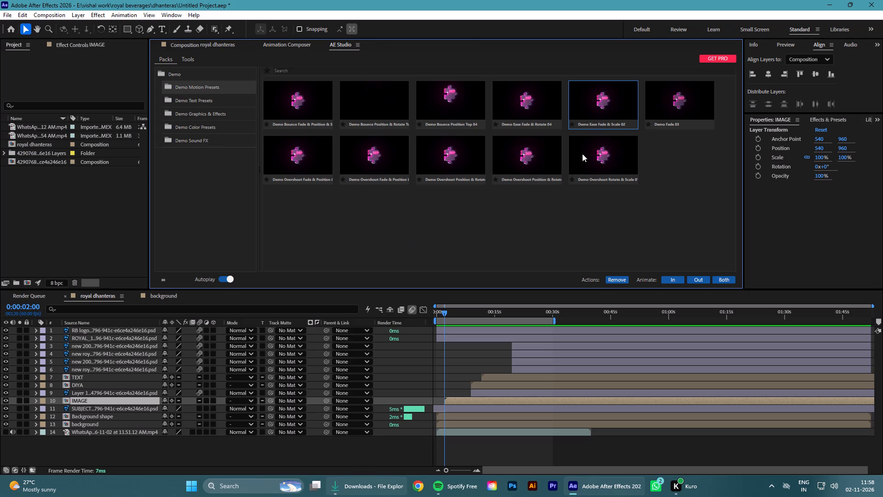
click(675, 281)
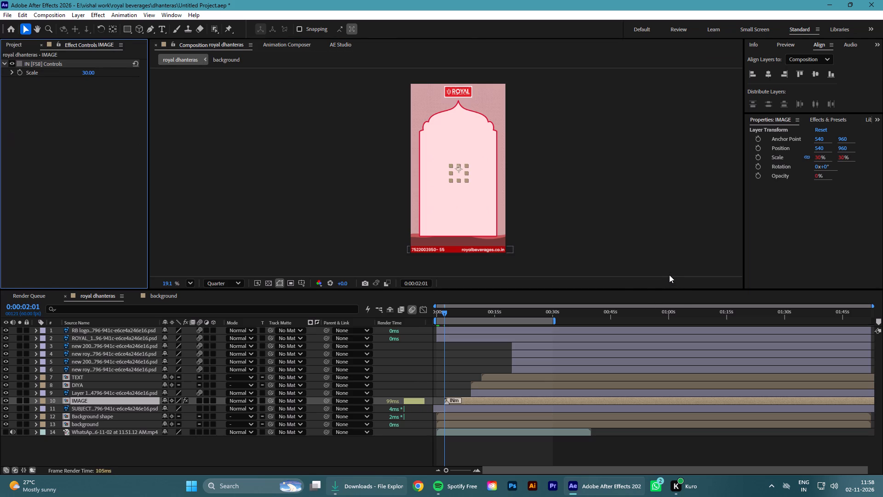
Play back the opening from the start to check when the IMAGE artwork fades and scales in after the arch.
drag(449, 312, 436, 315)
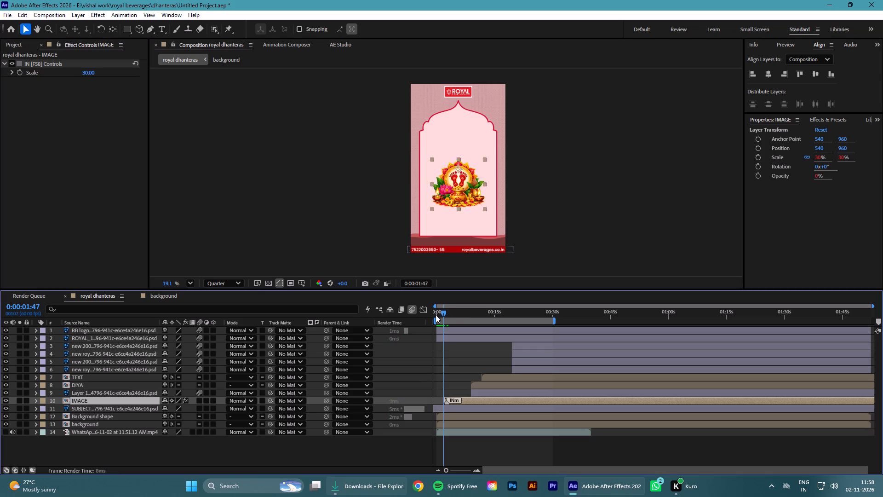
drag(436, 315, 391, 312)
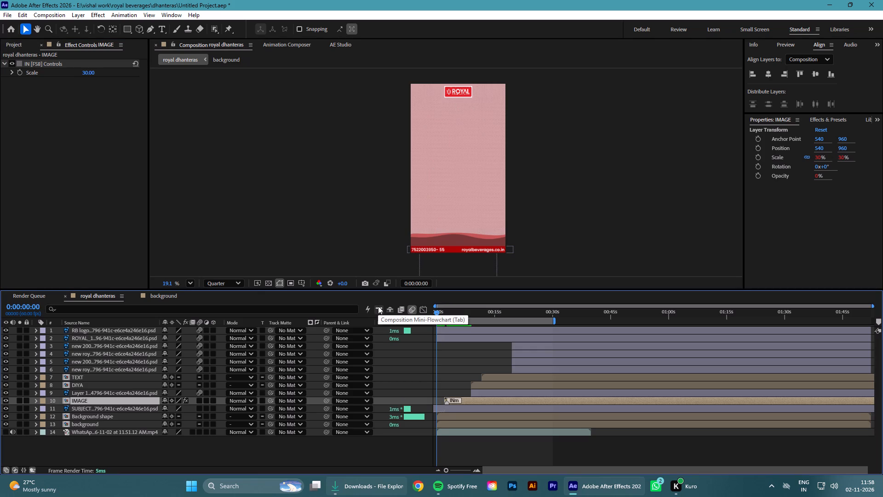
key(space)
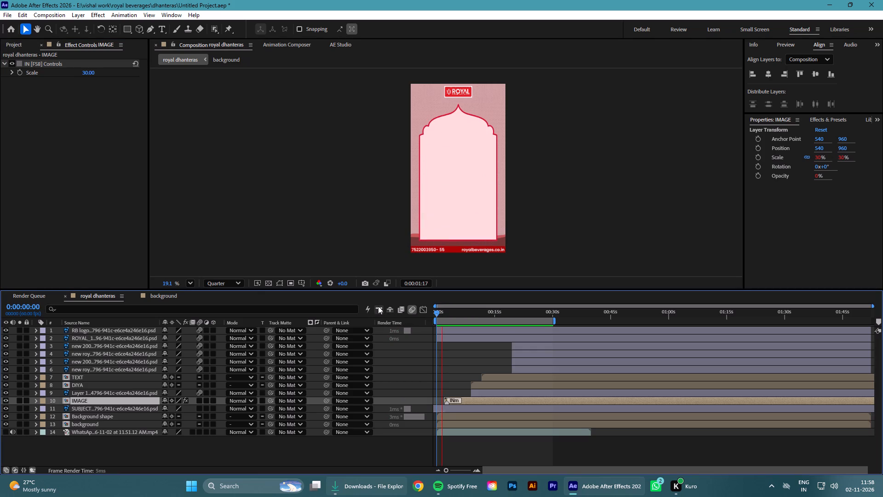
key(space)
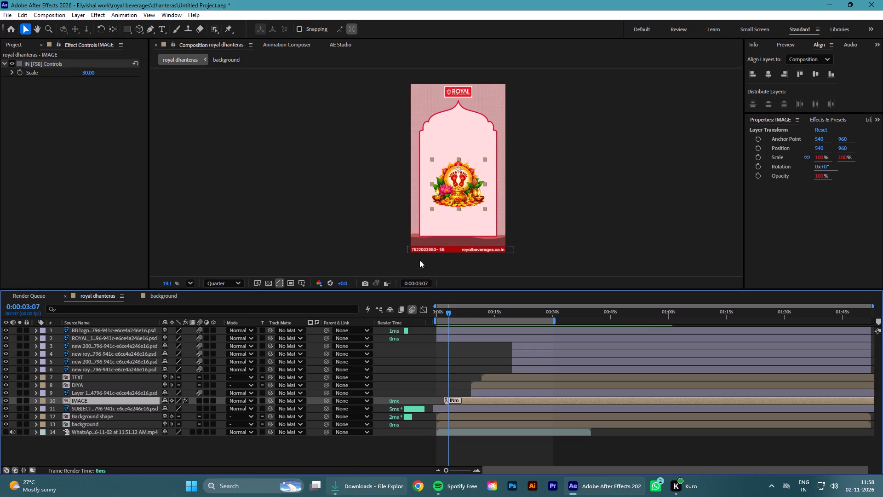
drag(448, 313, 387, 327)
key(space)
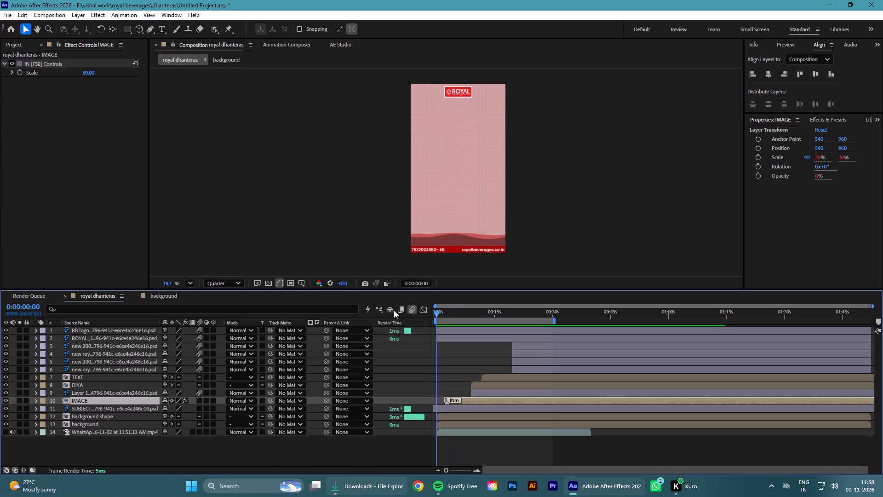
key(space)
Shift the IMAGE layer earlier to start at about 1 second, overlapping the arch's rise, and play back the opening.
click(478, 401)
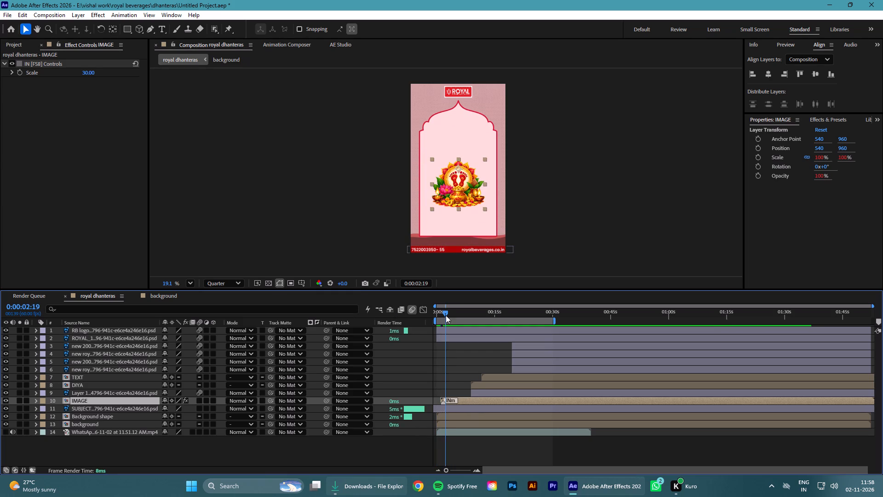
drag(446, 313, 337, 279)
key(space)
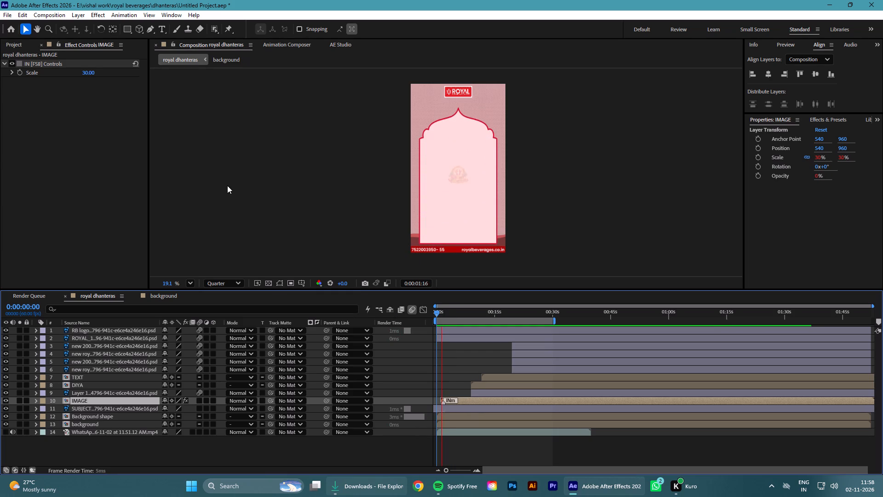
key(space)
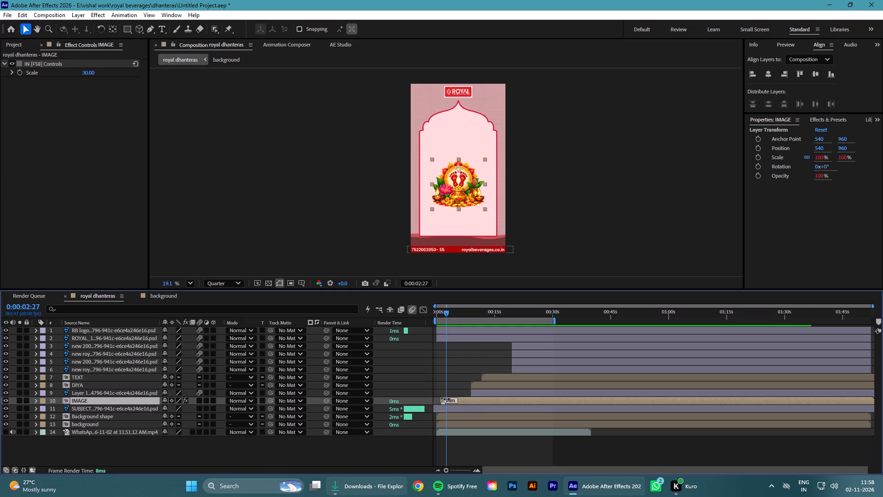
Move the In animation's marker on the IMAGE layer slightly later to lengthen the fade-and-scale entrance.
click(445, 403)
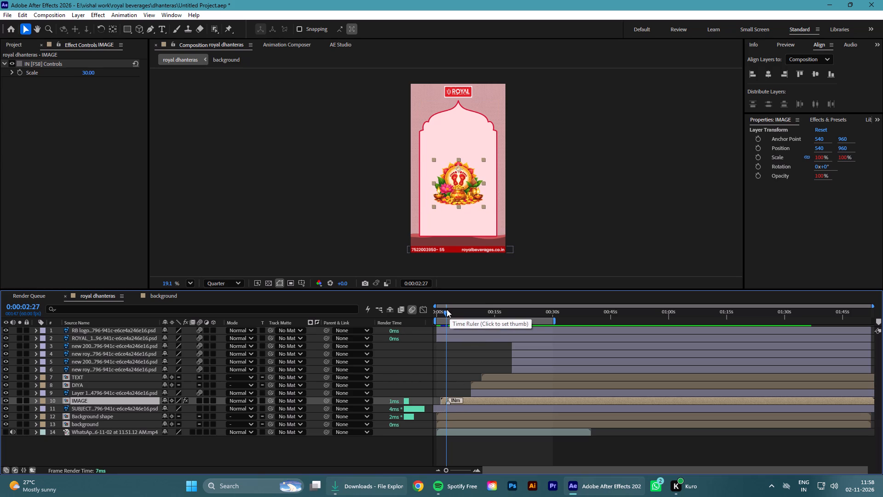
Play back the opening from the start to check the lengthened fade-and-scale entrance of the IMAGE layer.
drag(444, 314, 365, 296)
key(space)
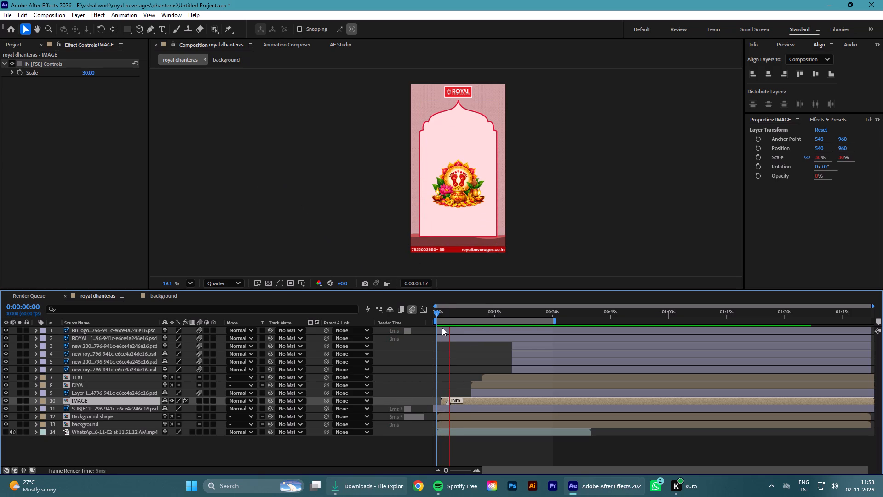
key(space)
drag(460, 309, 361, 295)
key(space)
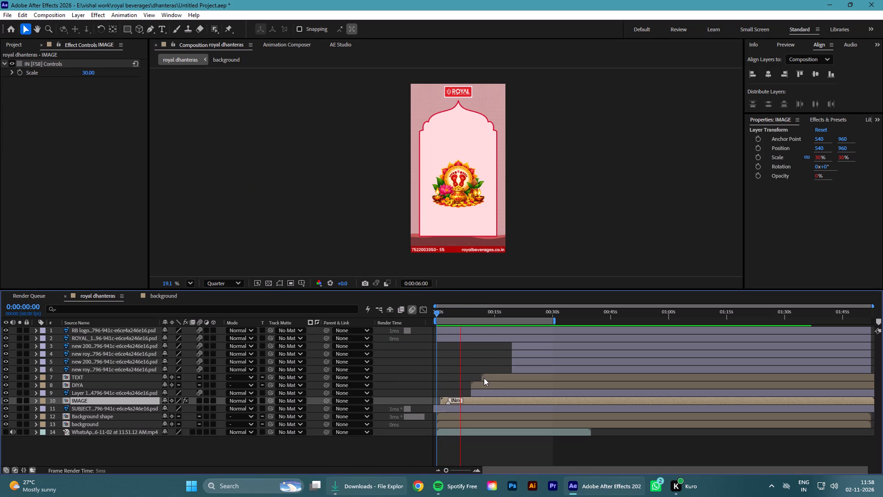
key(space)
Shift the DIYA layer and the Layer 1 shadow layer together to start at about 6 seconds, and play back the opening.
click(477, 389)
click(480, 393)
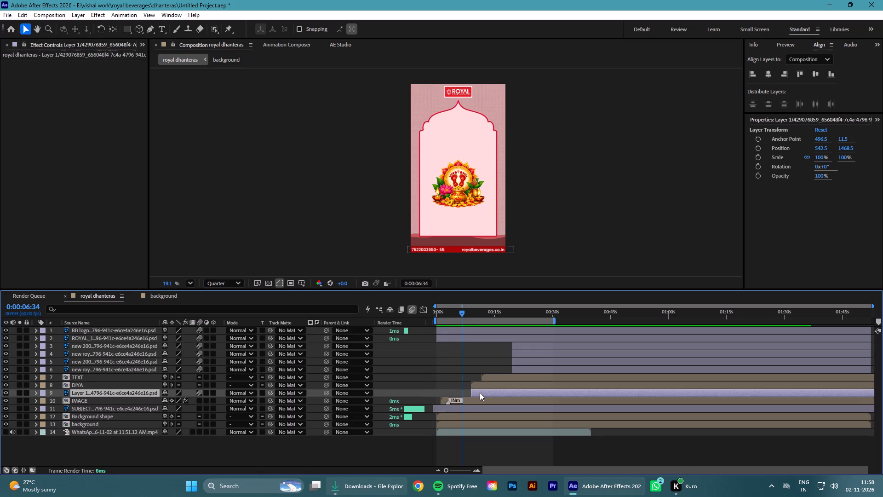
ctrl+click(480, 385)
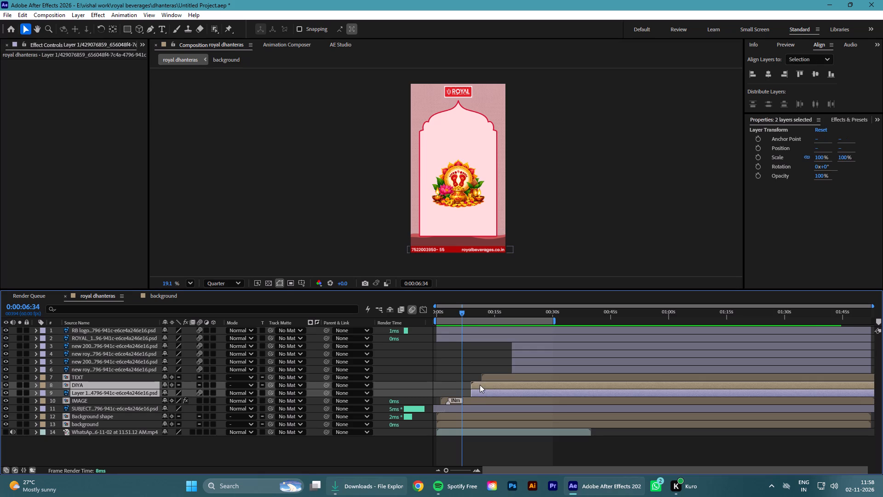
drag(493, 383, 483, 388)
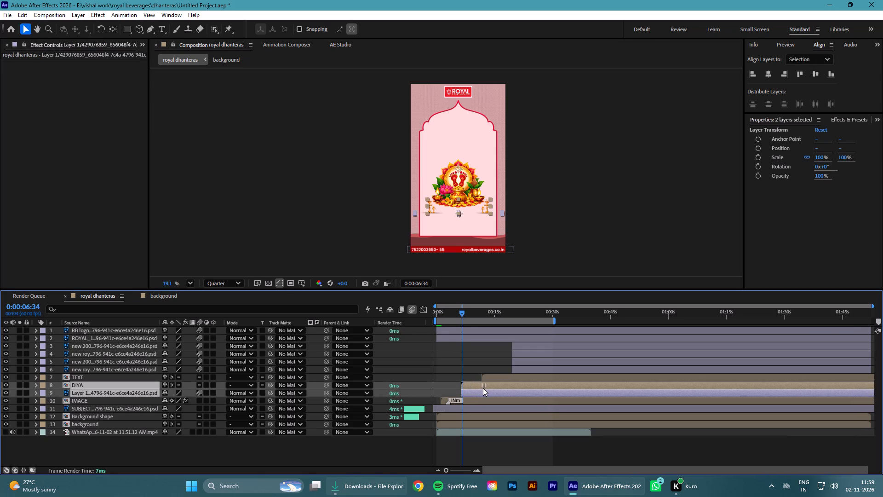
drag(483, 388, 483, 387)
drag(483, 387, 484, 386)
click(479, 387)
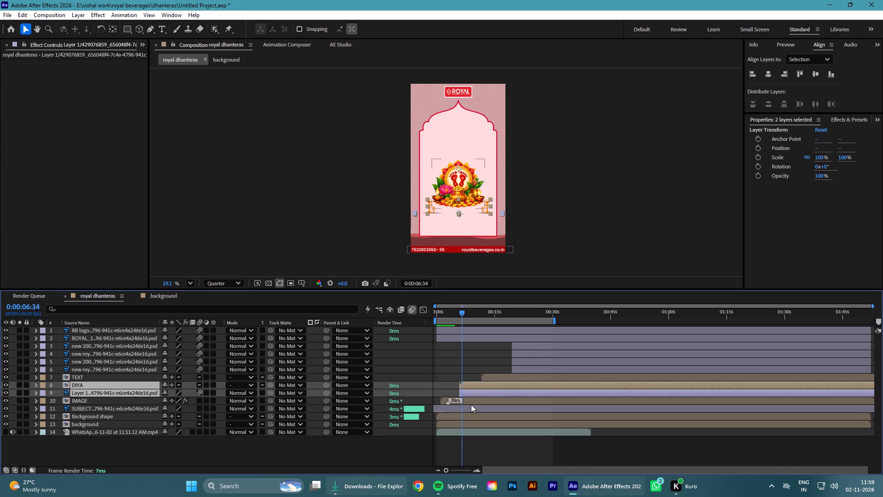
click(394, 457)
drag(463, 313, 356, 284)
key(space)
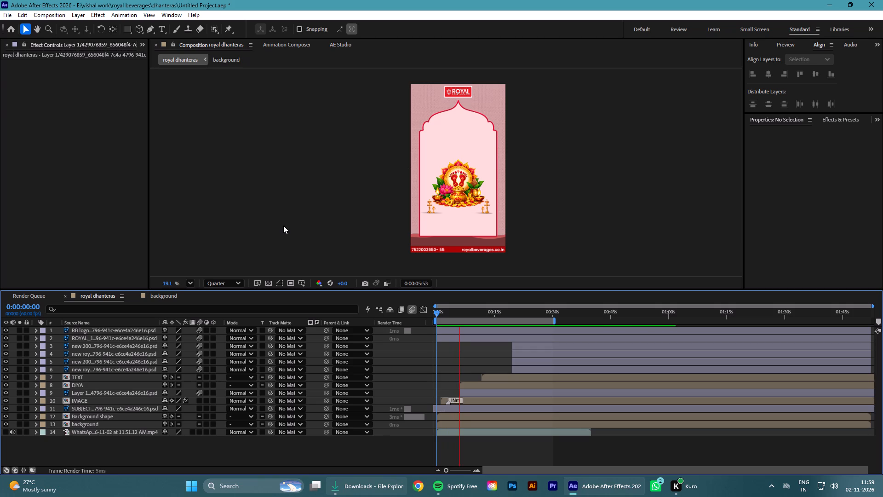
key(space)
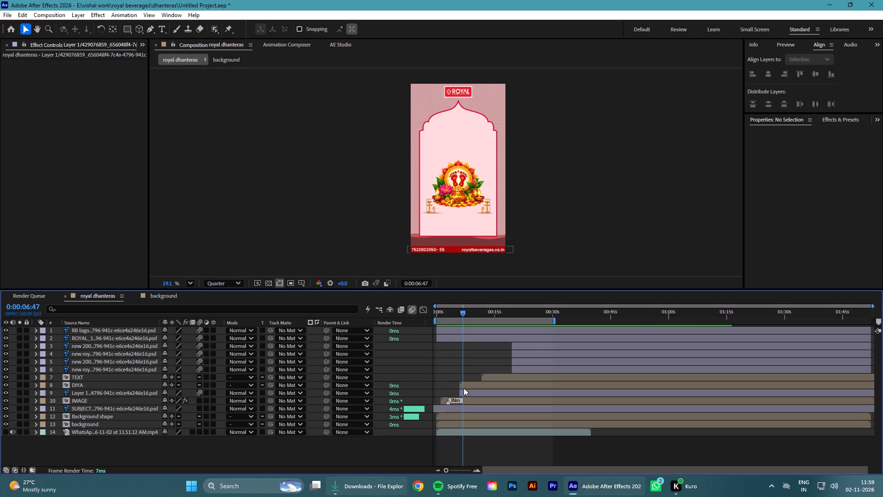
Look inside the DIYA precomp, then play back royal dhanteras from about 3:48 to check the moment the diya stands appear.
click(471, 383)
double_click(99, 384)
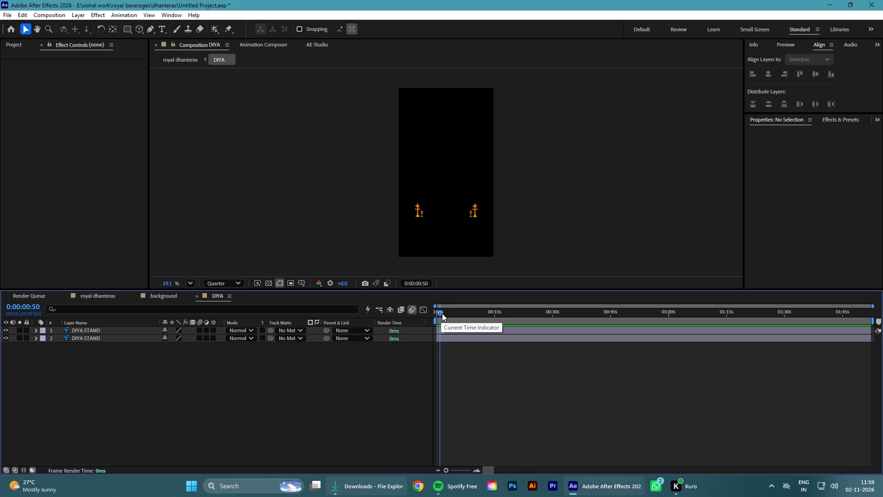
drag(442, 313, 429, 318)
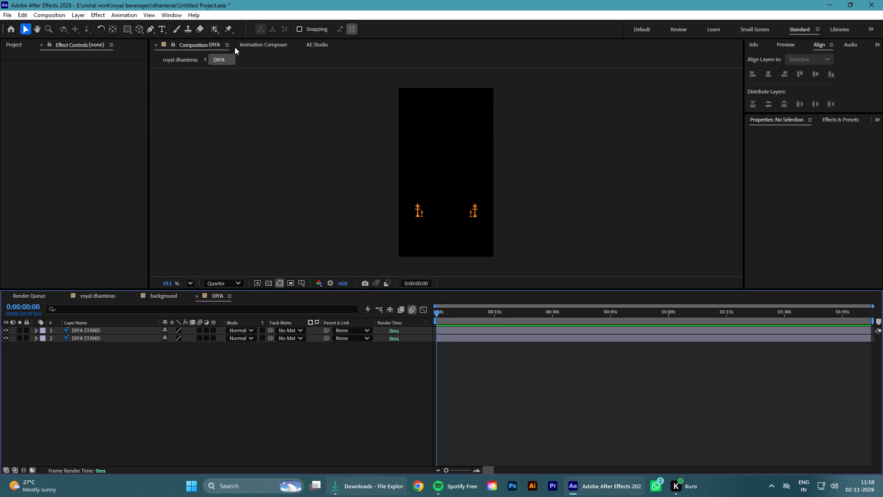
click(108, 295)
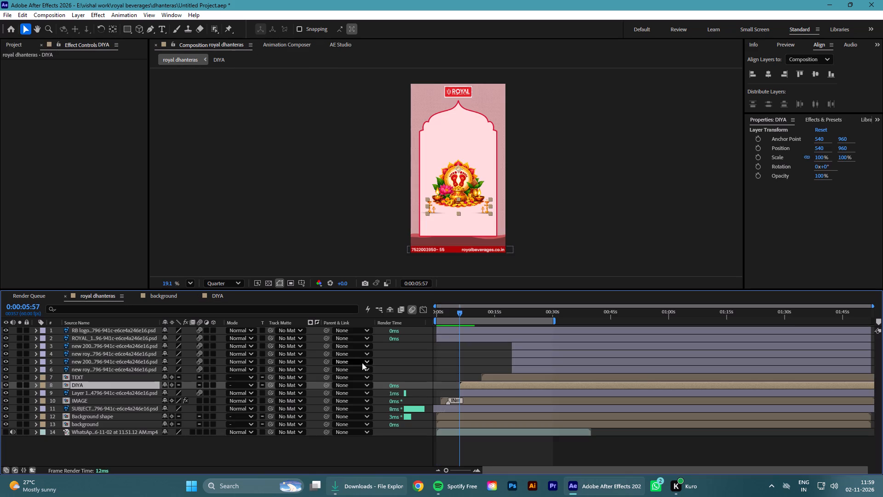
drag(462, 313, 453, 317)
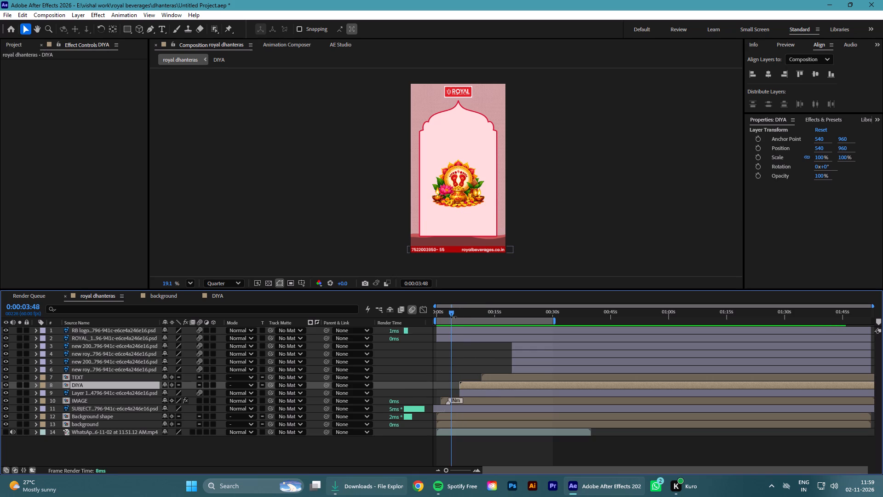
key(space)
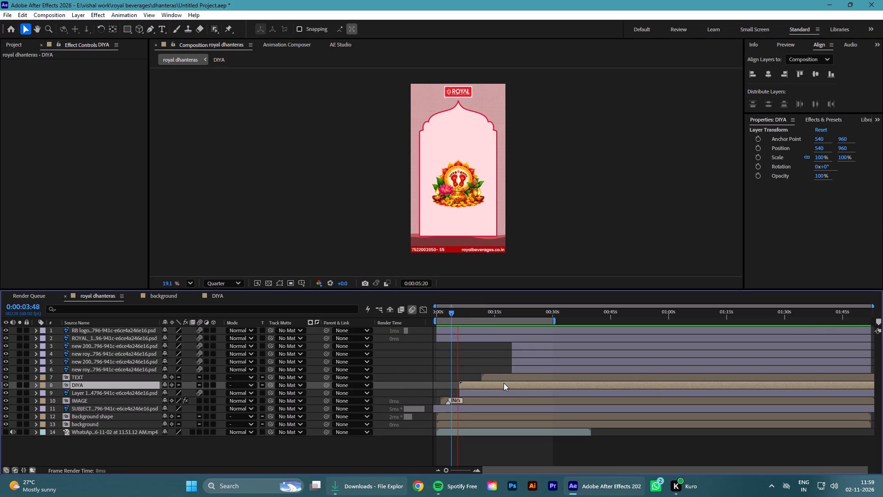
key(space)
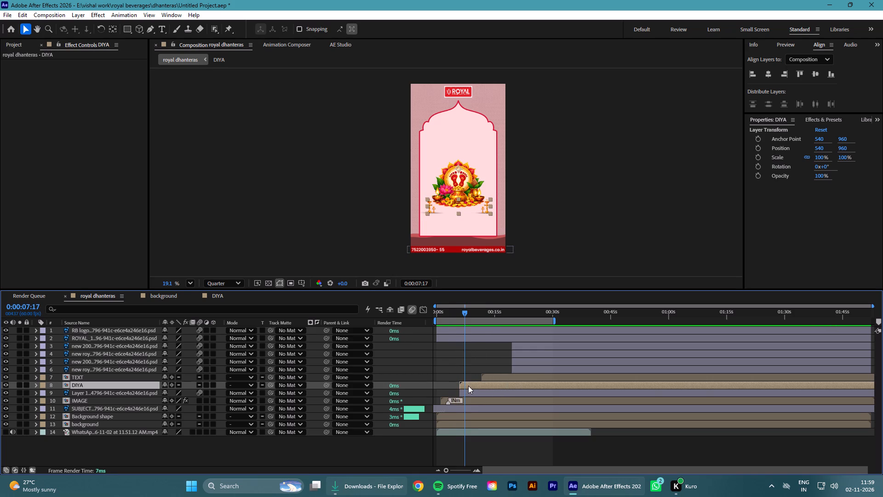
In the DIYA composition, add Position keyframes at 0:00:01:20 to both DIYA STAND layers.
click(218, 298)
click(446, 329)
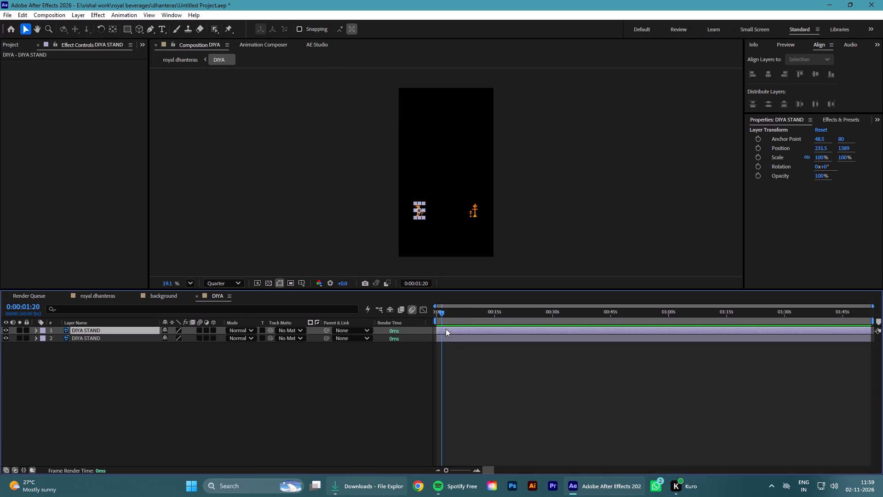
key(p)
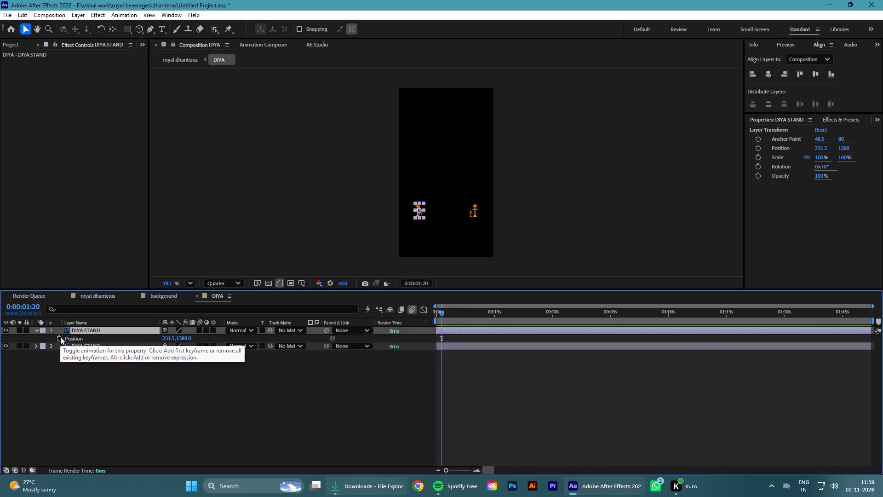
click(60, 337)
click(447, 344)
key(p)
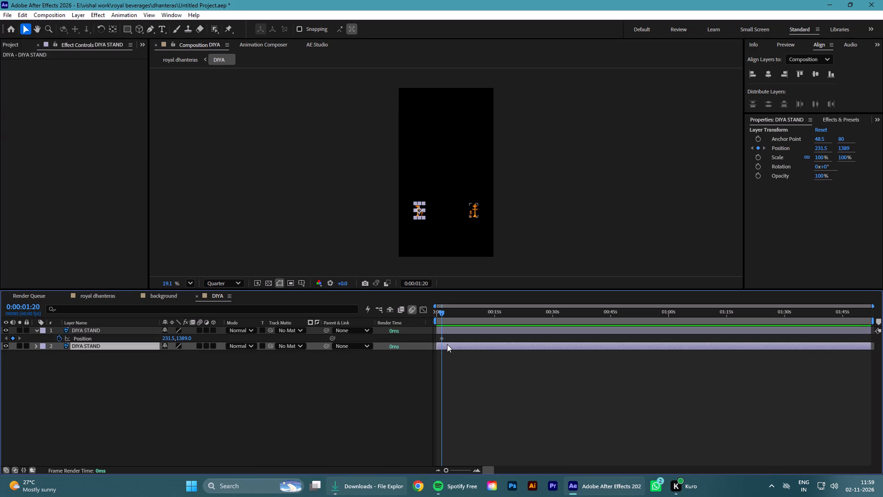
click(61, 357)
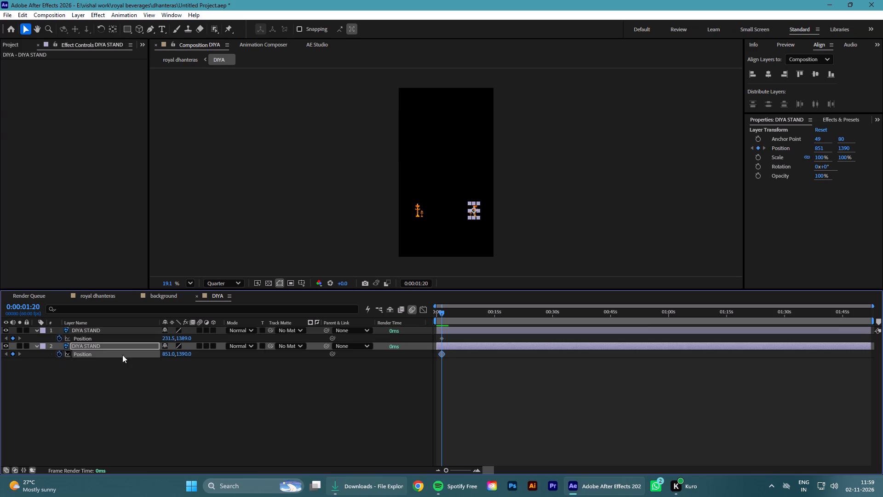
At 0:00:00:00, move the right-hand DIYA STAND horizontally off the canvas to an X position of 1151.
click(449, 347)
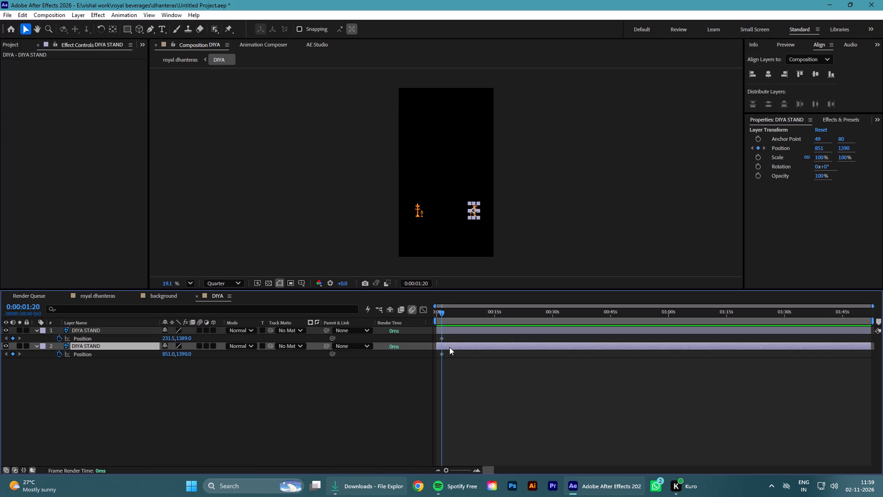
drag(441, 311, 438, 311)
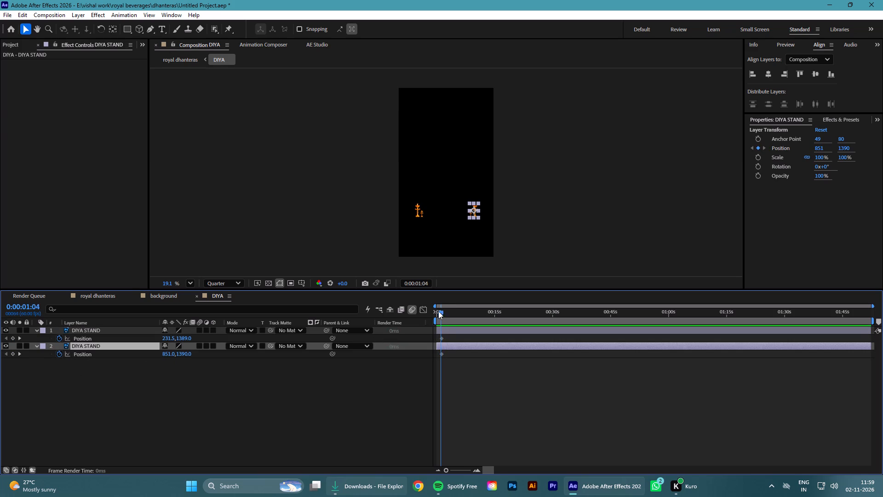
drag(438, 311, 407, 311)
key(shift+Right)
key(shift+Right)
key(shift+Right)
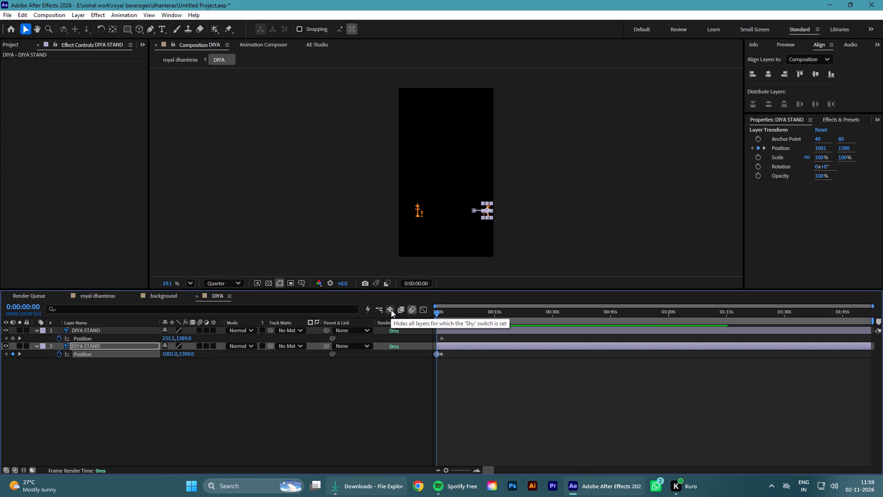
key(shift+Right)
key(shift+Right)
key(shift+Right)
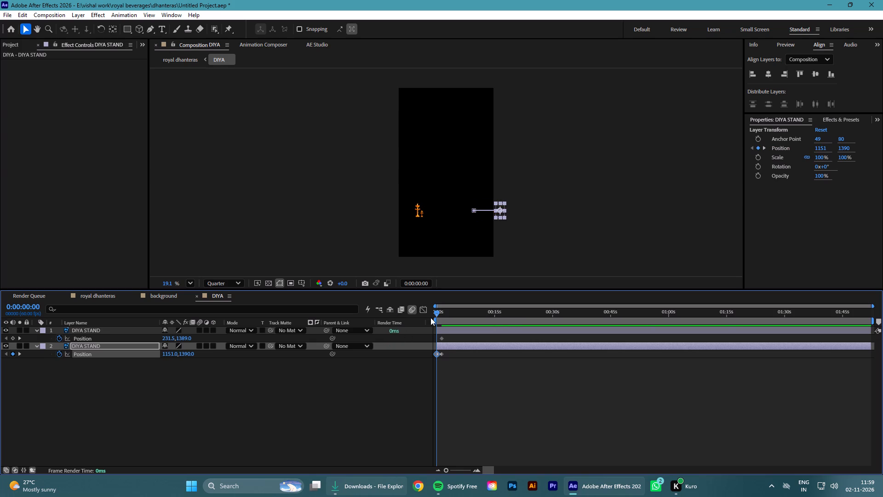
At 0:00:00:00, move the left-hand DIYA STAND horizontally off the canvas to an X position of -68.5.
click(444, 330)
key(shift+Left)
key(shift+Left)
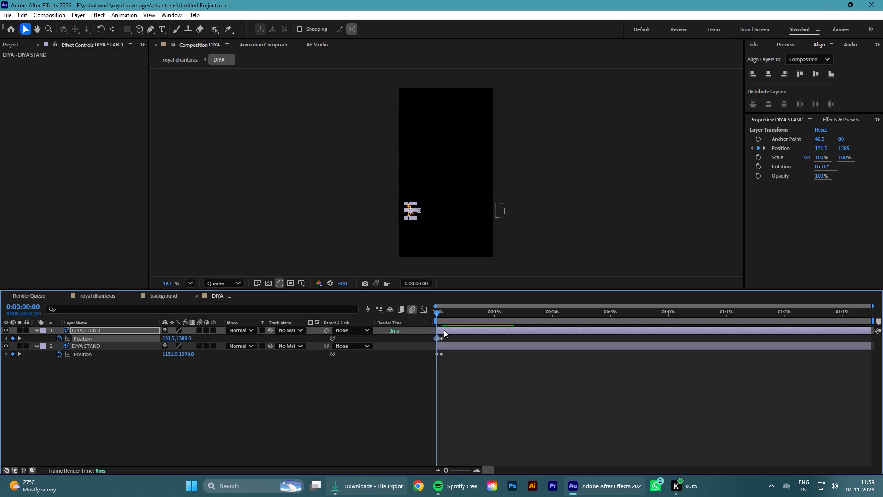
key(shift+Left)
key(shift+Left)
key(shift+Left)
key(shift+Left)
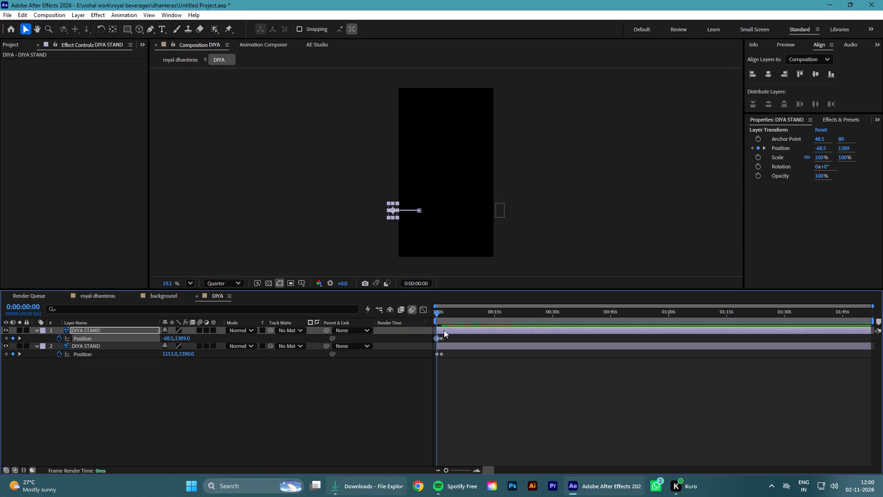
Apply Easy Ease to all the Position keyframes of both DIYA STAND layers.
click(453, 362)
drag(452, 361, 419, 334)
key(F9)
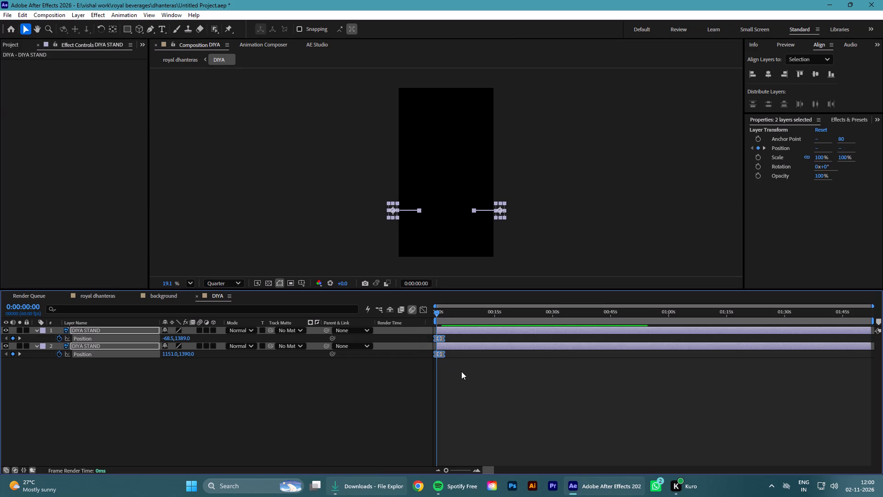
Reshape both stands' speed curves in the graph editor for an early speed peak and a long, gradual slow-down.
click(424, 311)
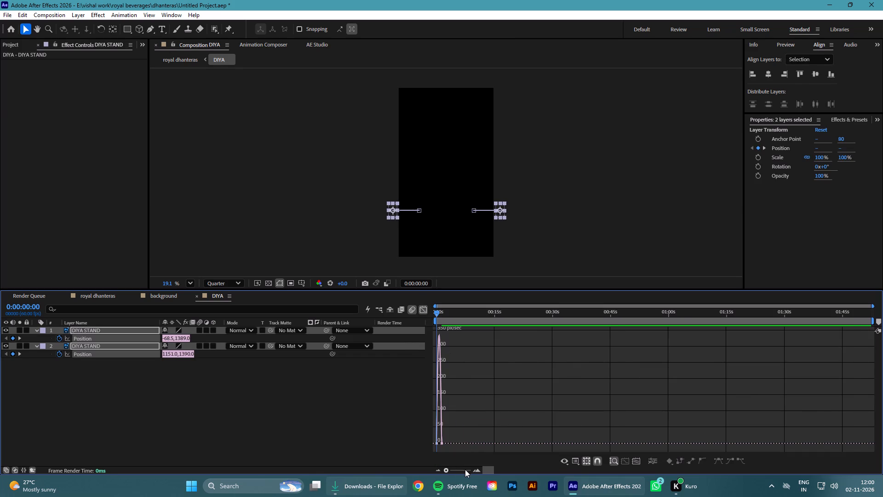
click(465, 469)
drag(474, 436, 418, 444)
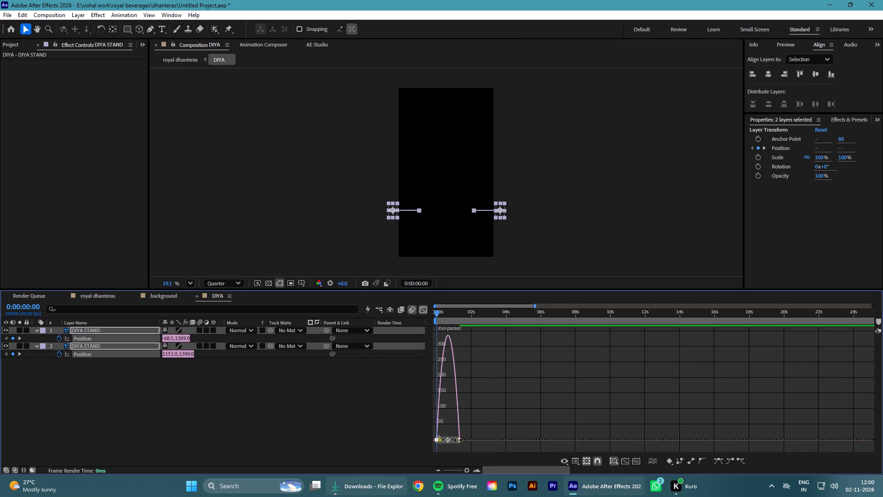
drag(456, 440, 438, 434)
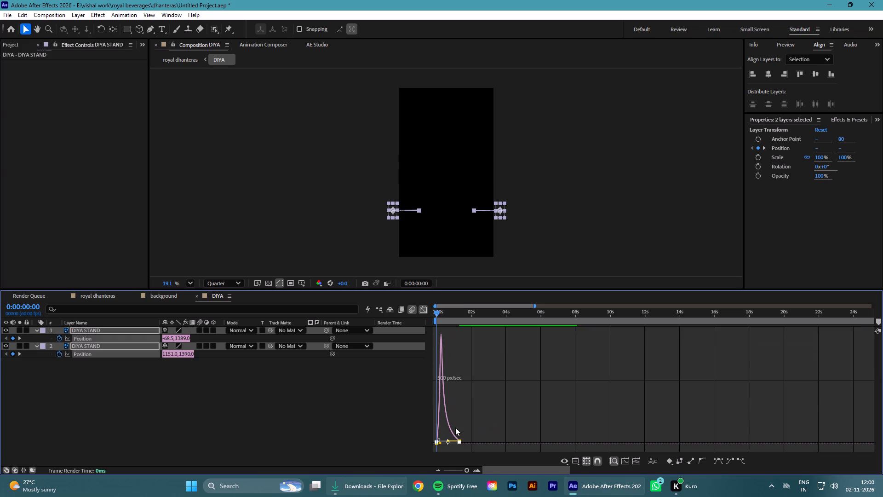
click(423, 312)
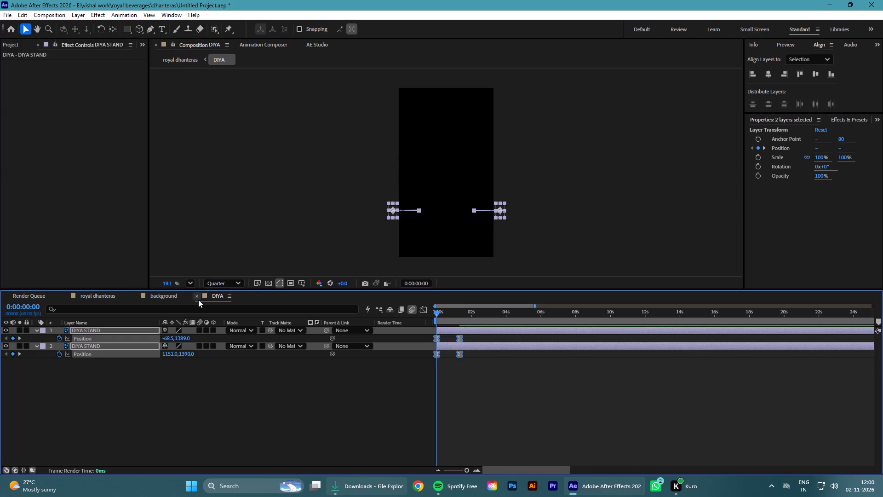
Close the DIYA composition, return to royal dhanteras and save the project.
click(196, 295)
click(99, 294)
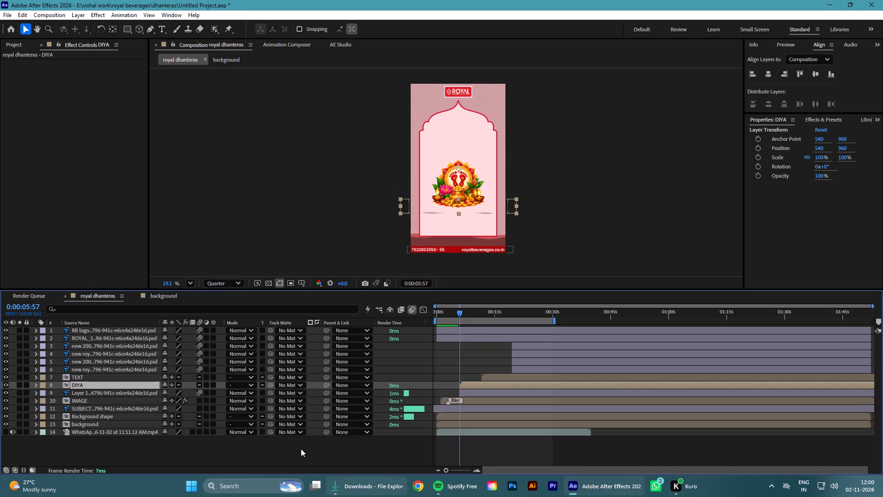
click(301, 449)
key(ctrl+s)
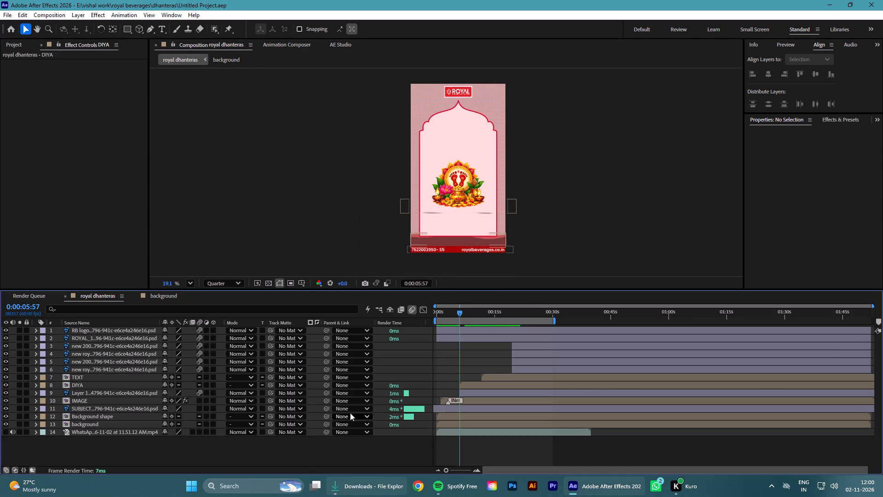
Apply the Gaussian Blur & Fade Eased 1 motion preset as the entrance of the stands' shadow layer and save the project.
click(470, 394)
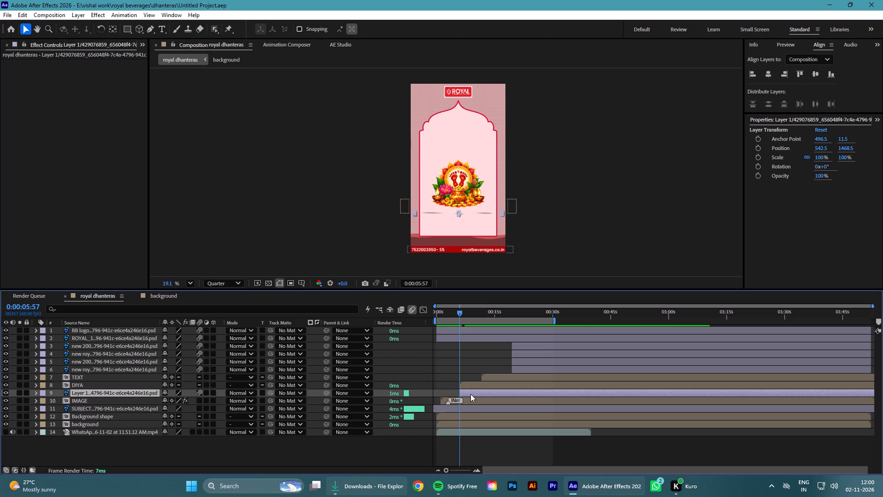
click(284, 44)
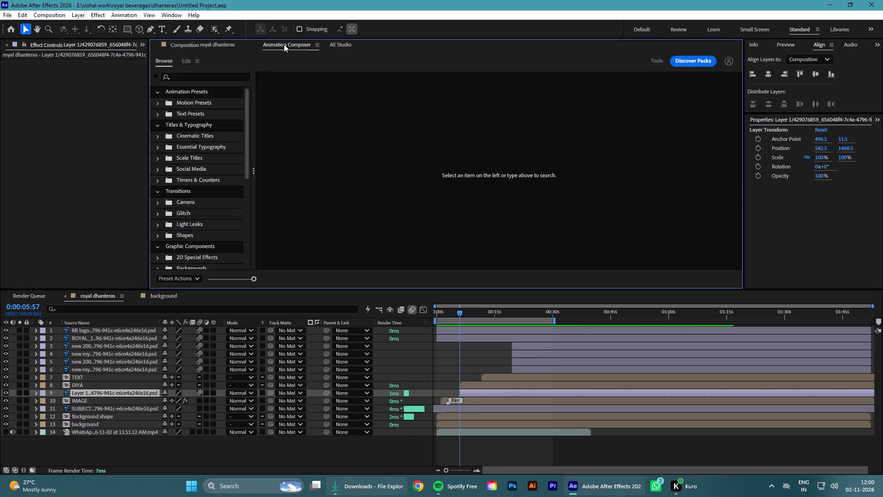
click(187, 101)
click(364, 127)
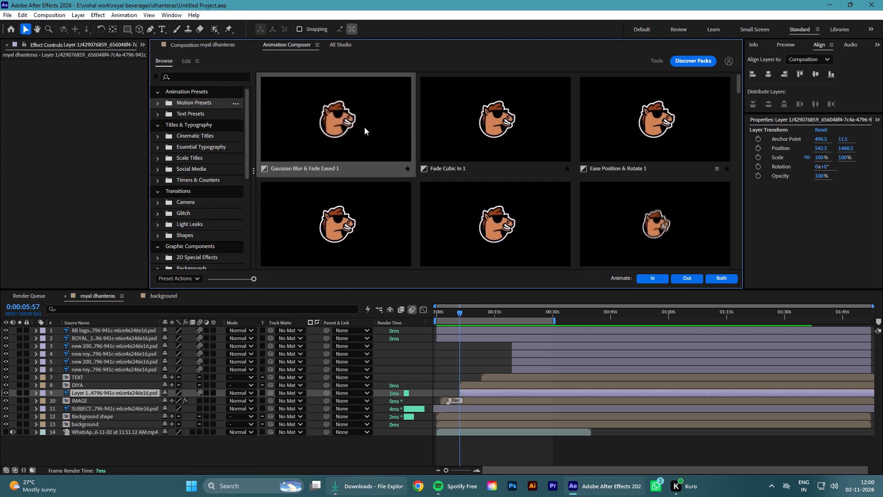
click(662, 278)
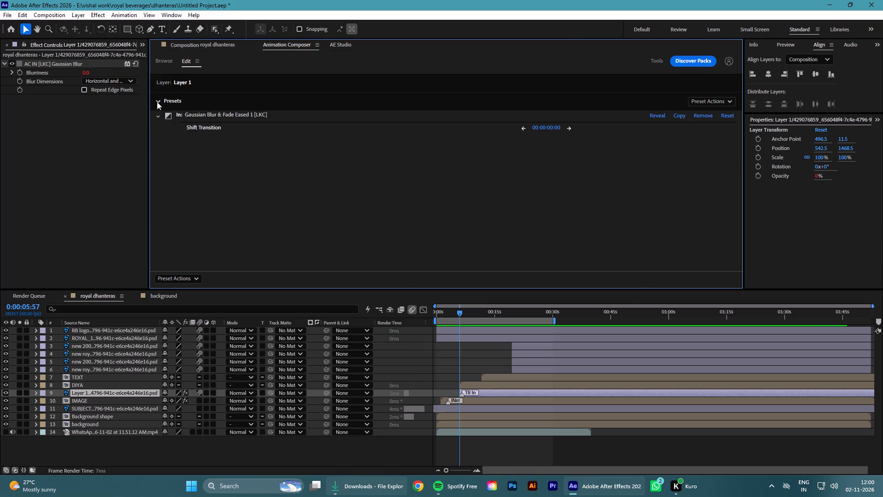
click(181, 46)
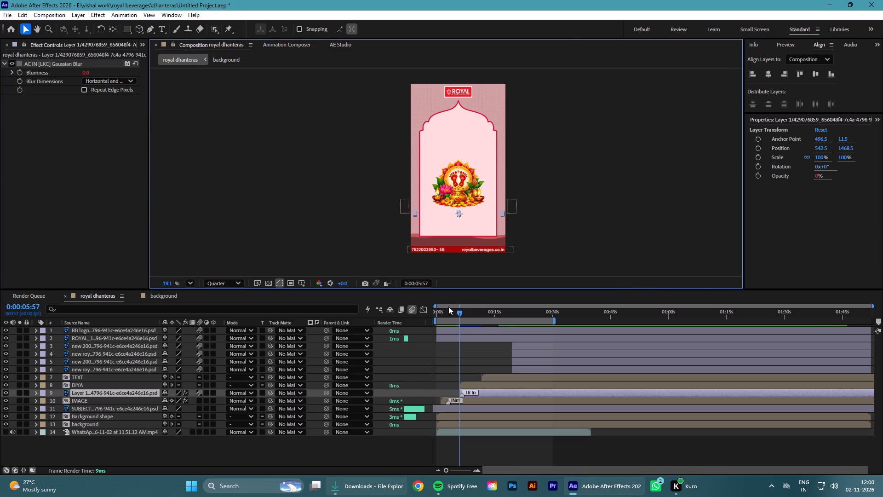
click(449, 312)
drag(449, 312, 318, 342)
click(289, 452)
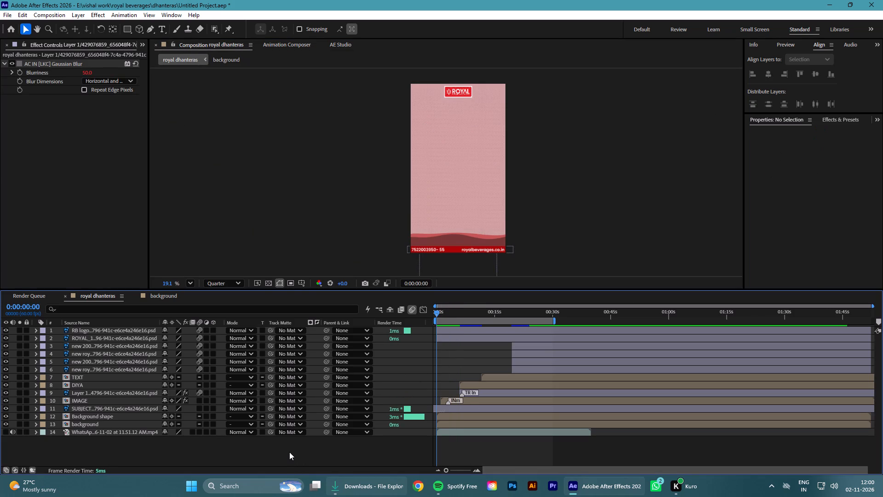
key(ctrl+s)
Preview the animation from the start and replay the seconds around the TEXT layer's entrance to check the timing.
key(space)
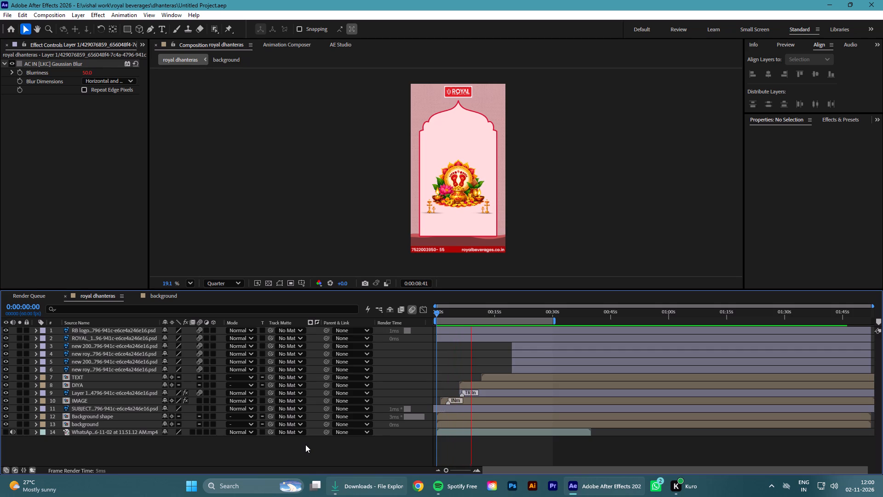
key(space)
drag(475, 306, 469, 314)
drag(469, 312, 346, 312)
key(space)
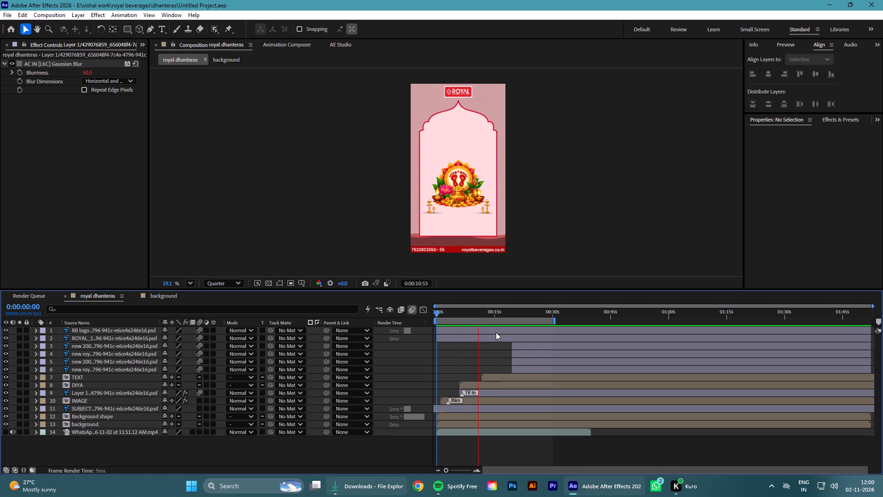
key(space)
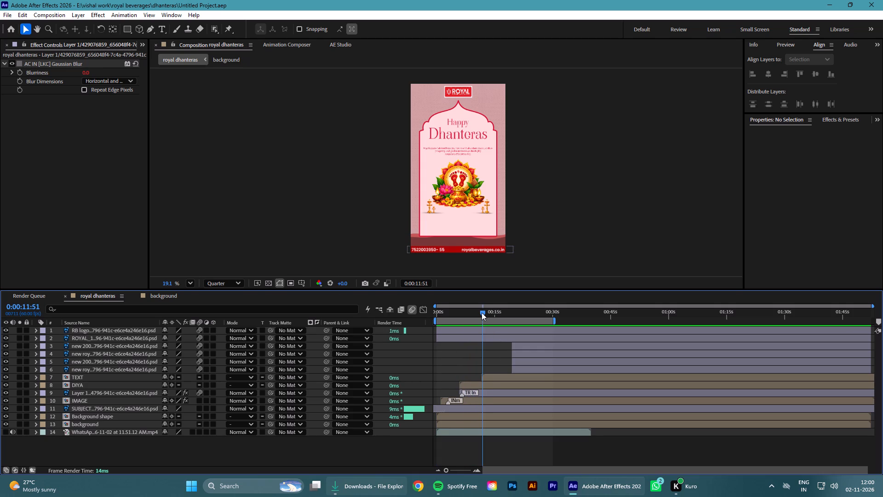
drag(482, 312, 472, 315)
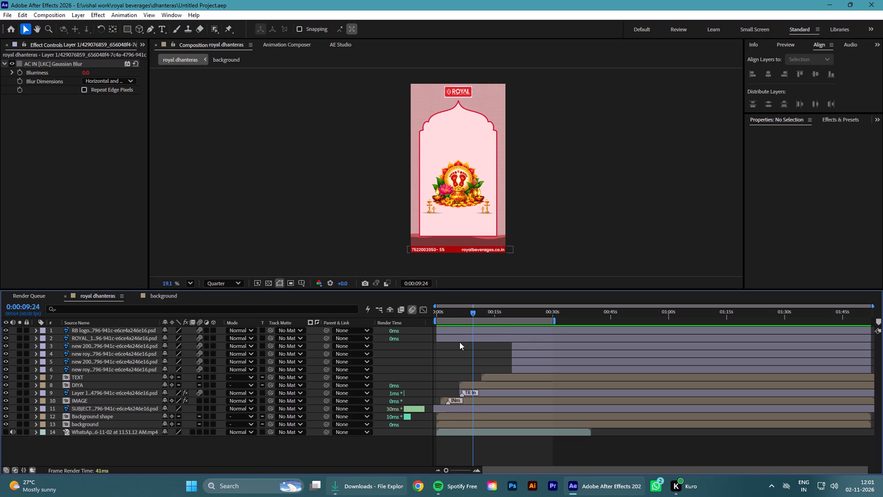
drag(471, 315, 404, 318)
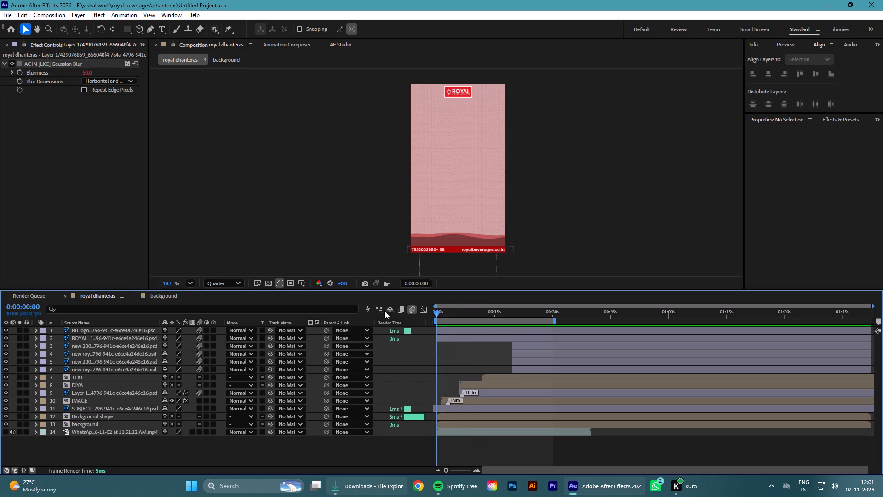
key(space)
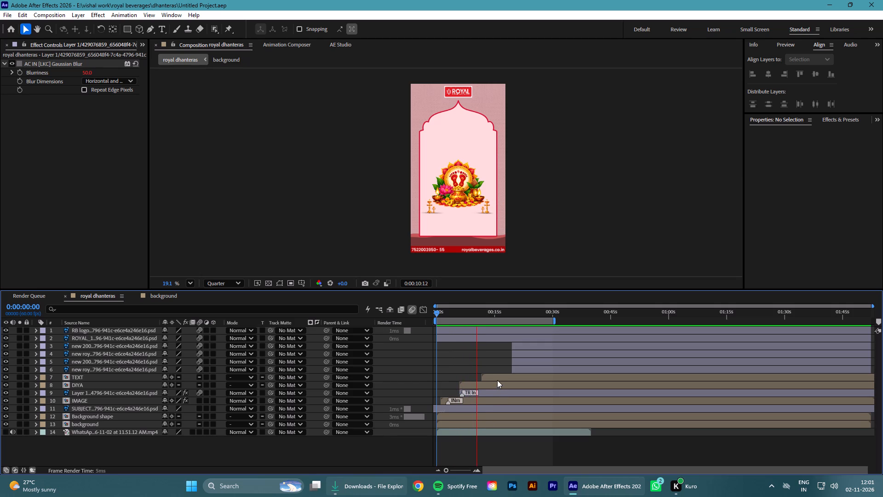
key(space)
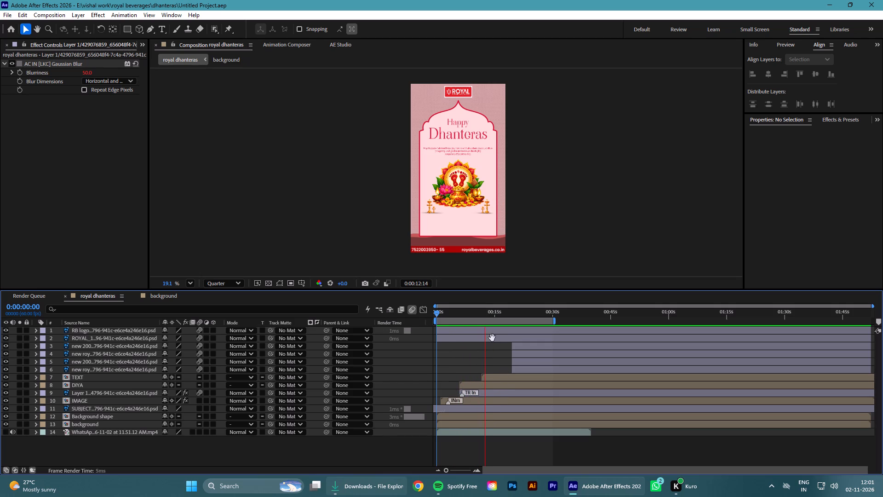
drag(484, 311, 479, 313)
key(space)
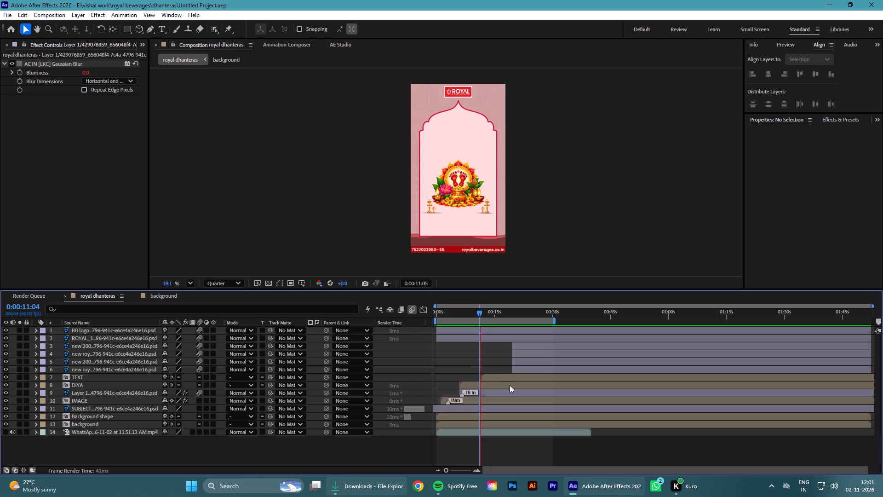
key(space)
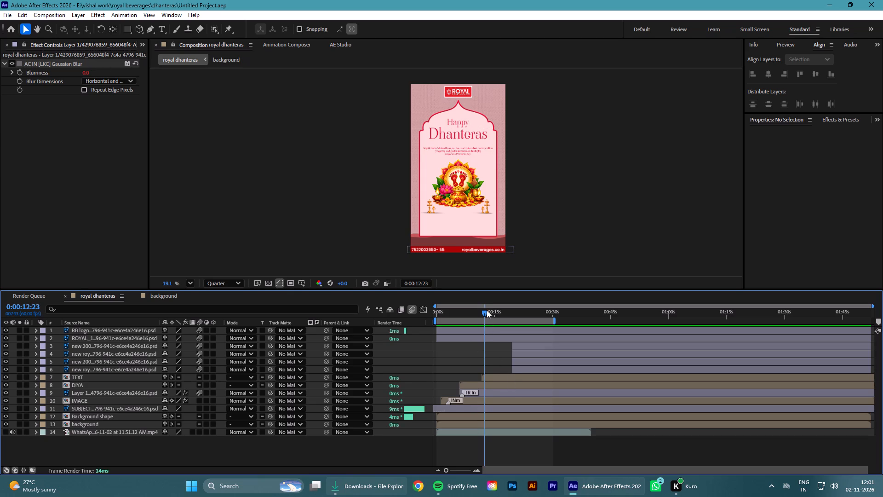
drag(486, 310, 478, 314)
key(space)
key(space)
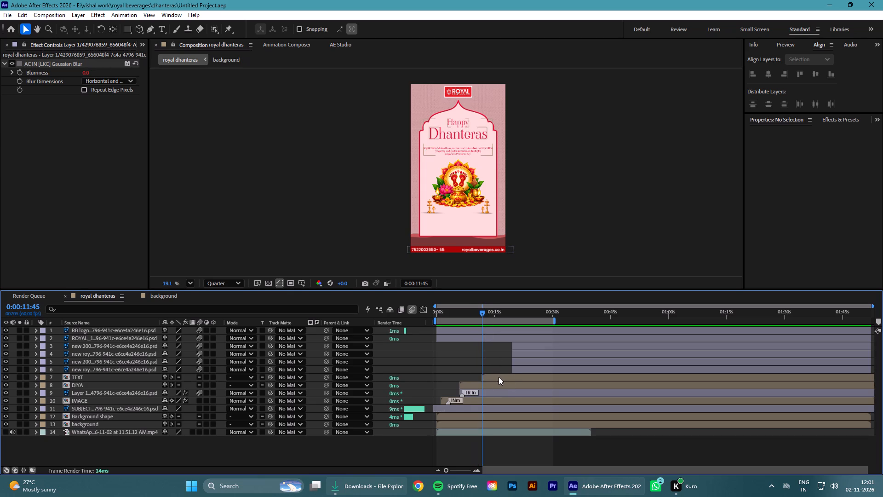
Nudge the TEXT layer slightly earlier, apply the Fade Cubic In 1 motion preset as its entrance, and save the project.
click(499, 377)
click(497, 376)
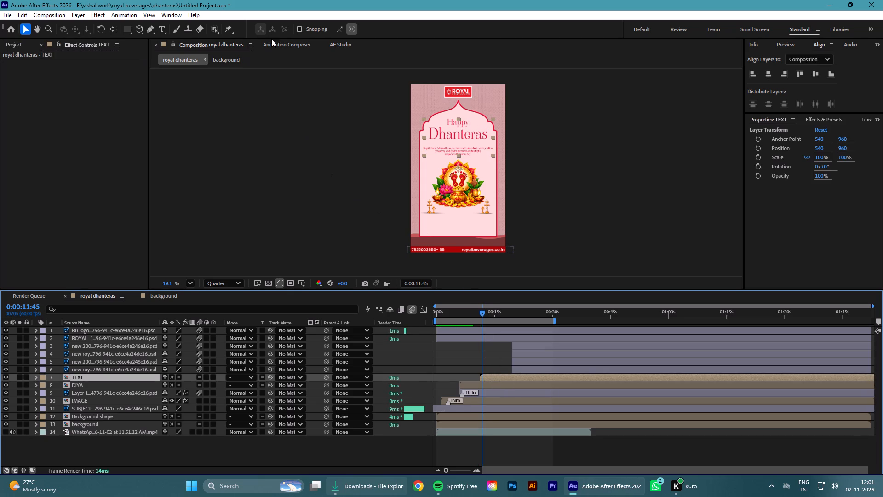
click(279, 46)
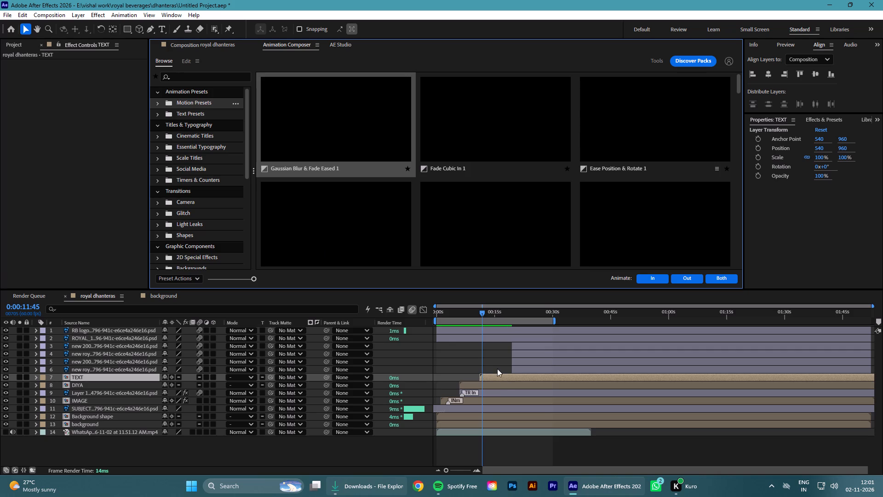
click(190, 112)
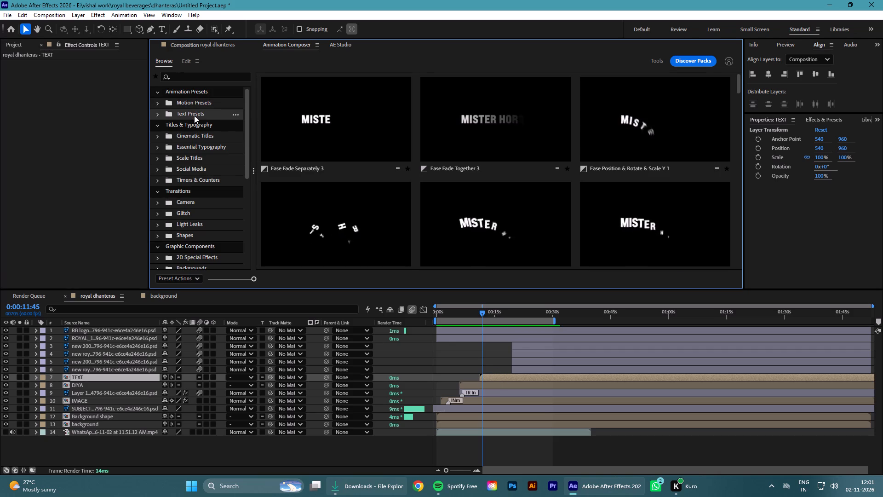
click(195, 102)
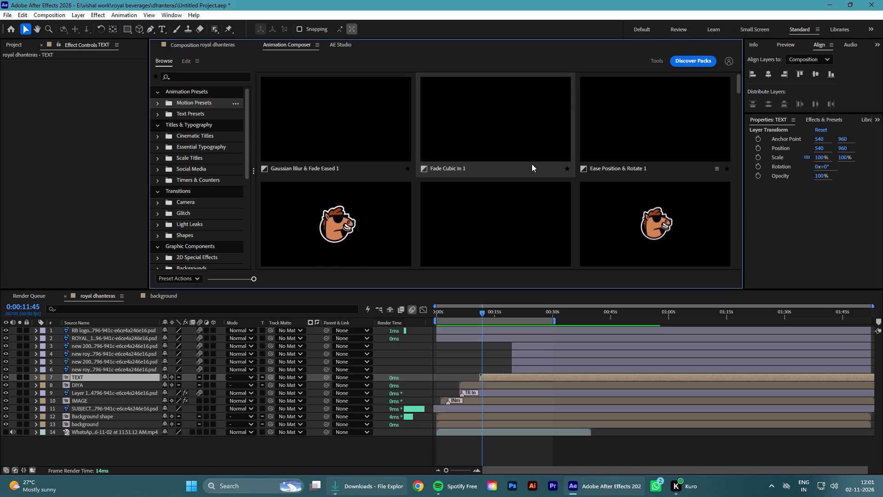
scroll(541, 221, down, 3)
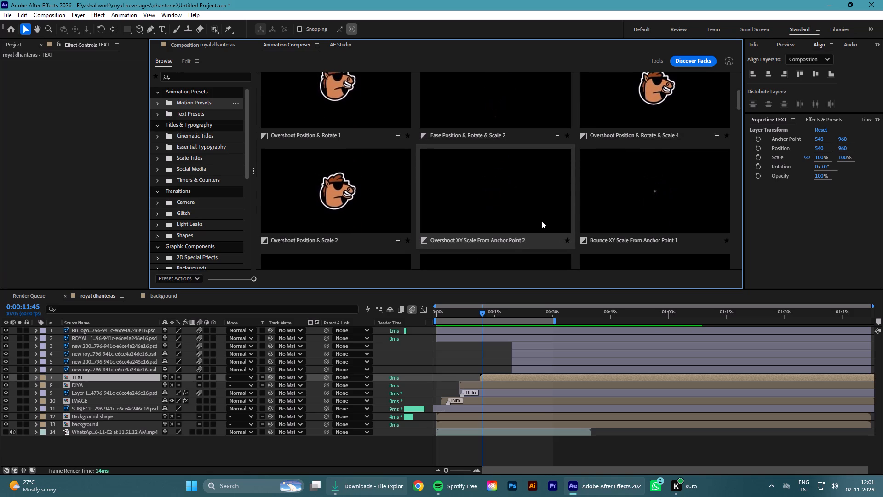
scroll(541, 221, up, 9)
click(502, 138)
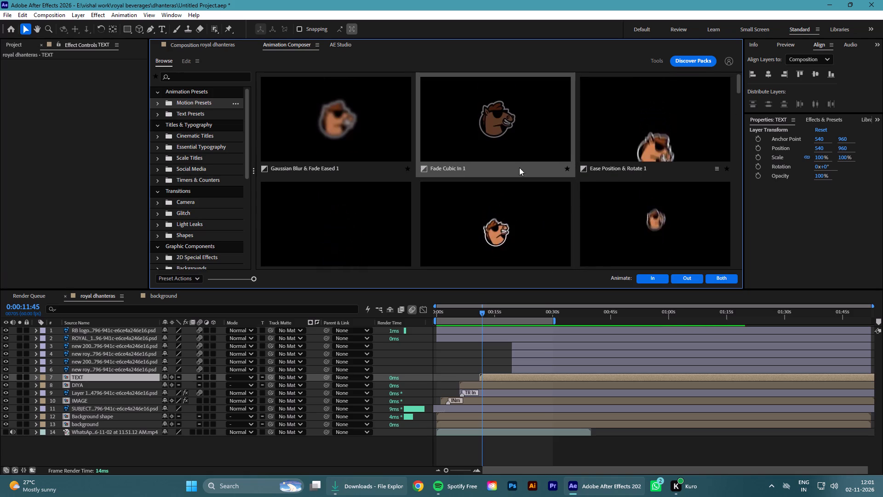
click(653, 275)
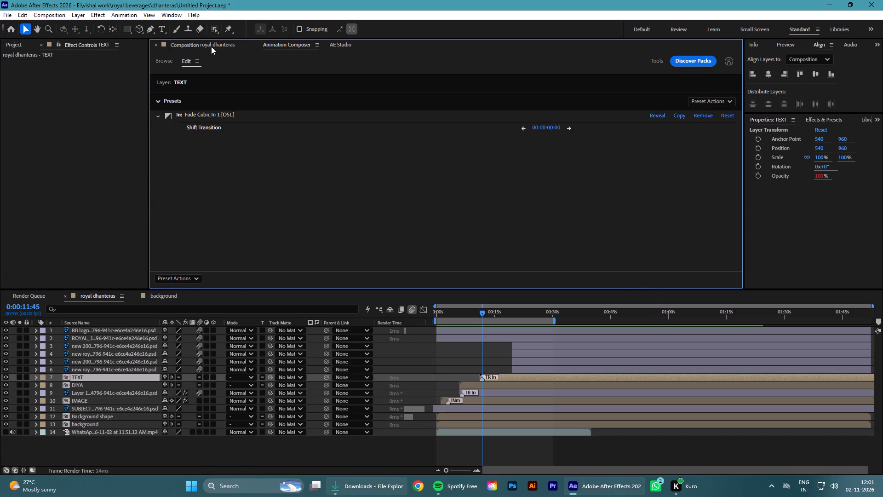
click(211, 46)
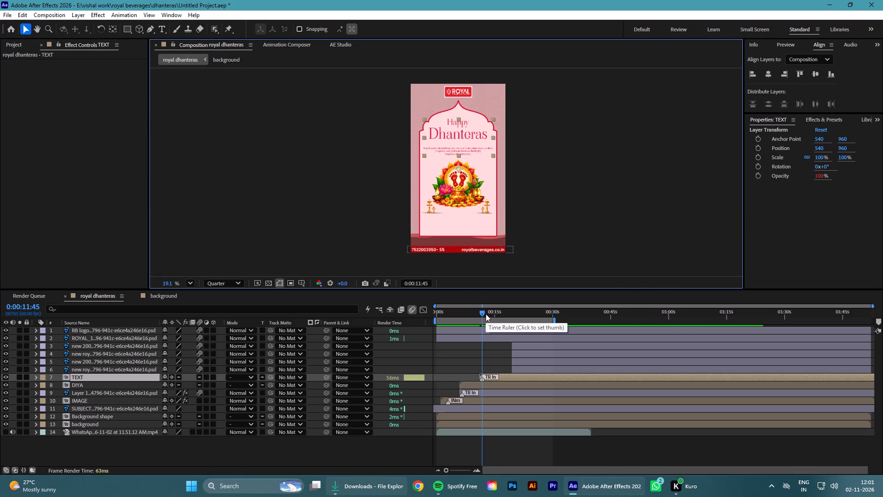
key(ctrl+s)
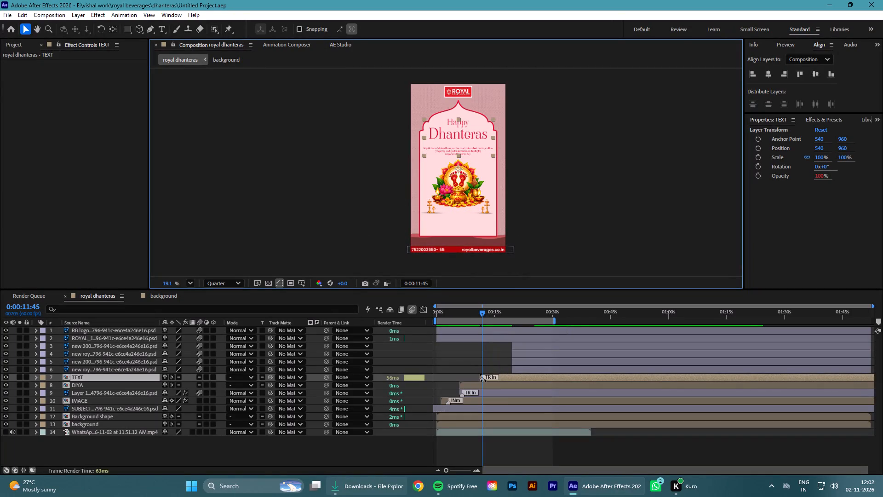
Shift the TEXT layer's entrance transition marker slightly later, check the fade from 0:00:08:12, and save the project.
click(483, 381)
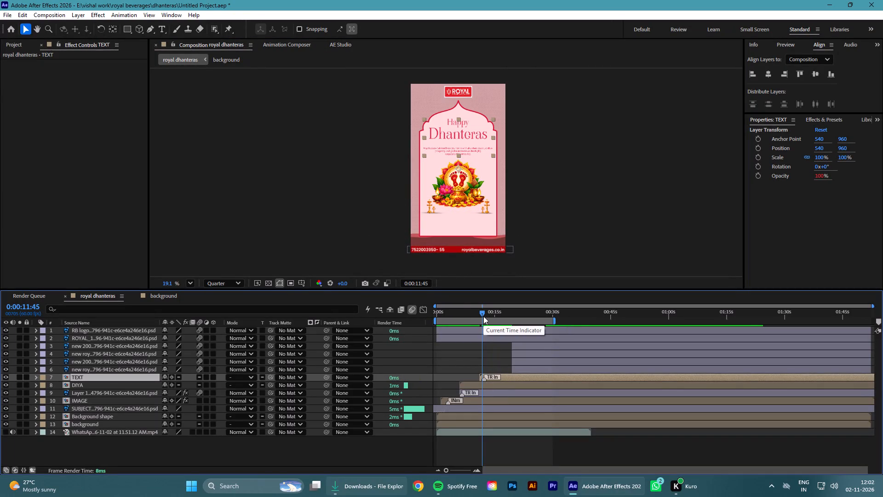
drag(482, 311, 469, 316)
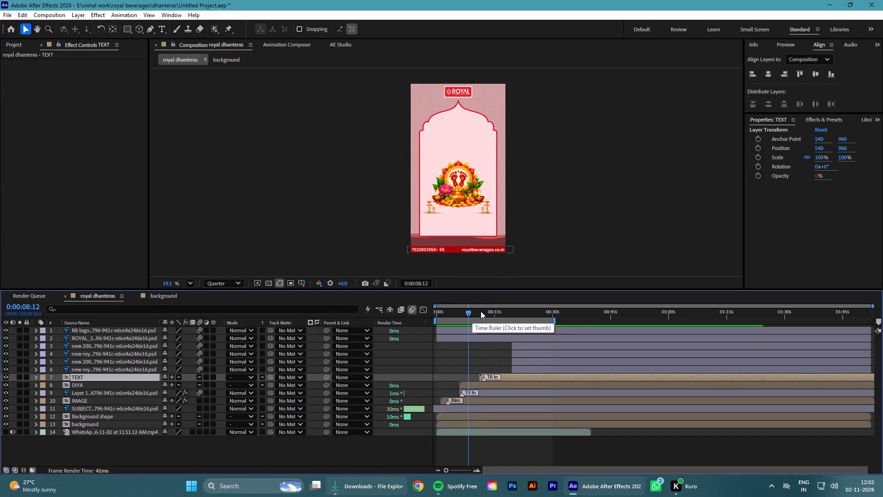
key(space)
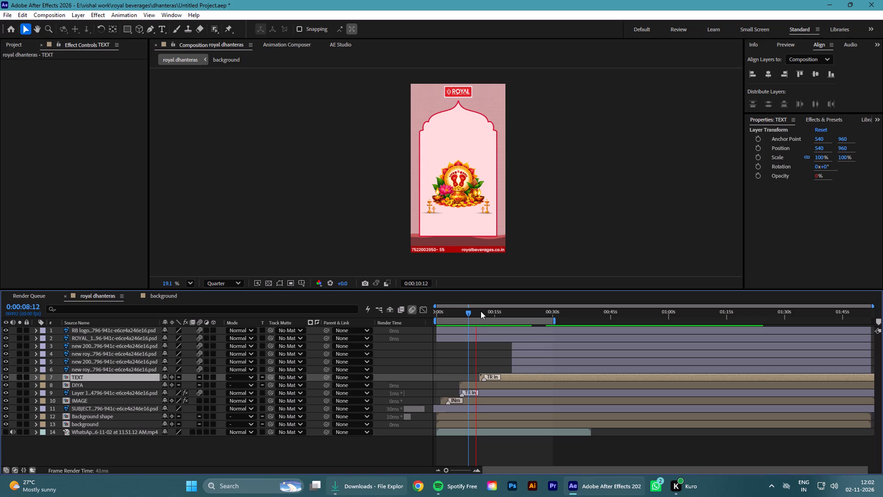
key(space)
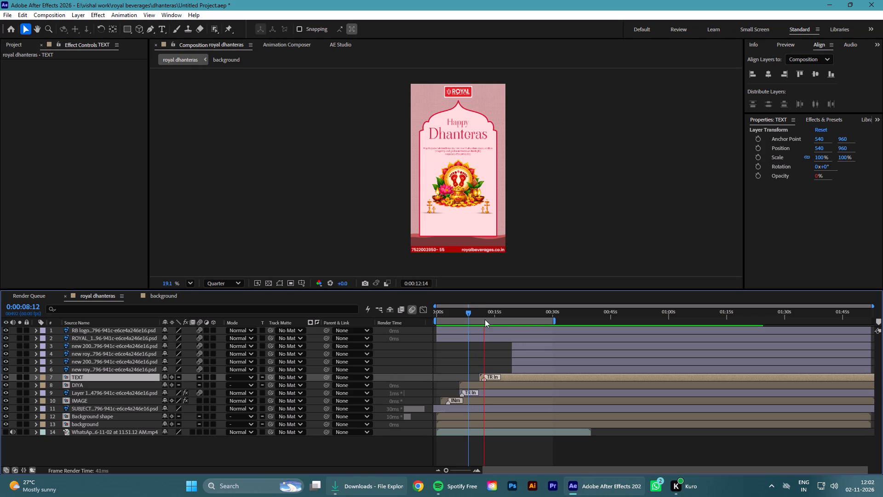
drag(484, 314, 416, 310)
key(ctrl+s)
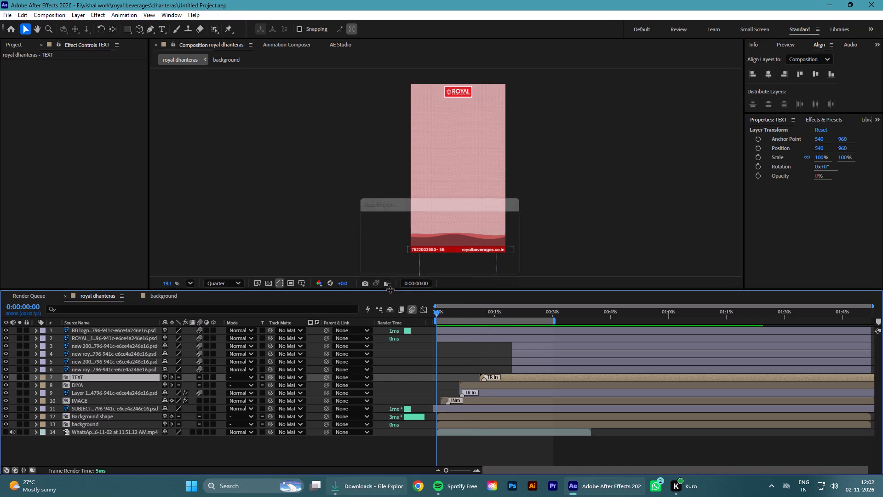
Preview the whole entrance sequence from the start to examine the pacing of the artwork, stands and text.
key(space)
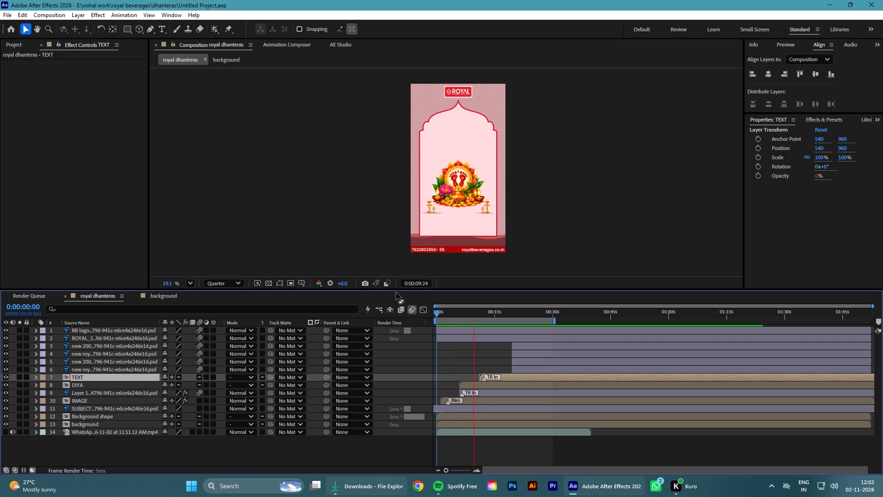
key(space)
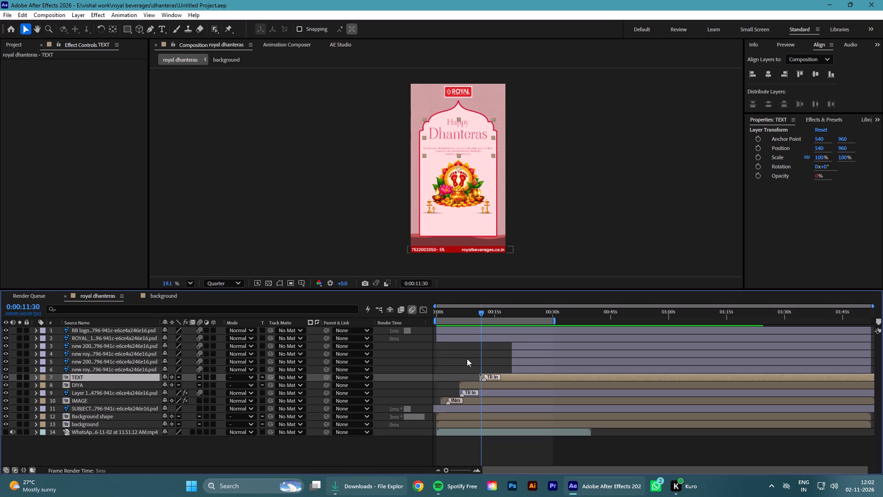
drag(481, 313, 397, 304)
key(space)
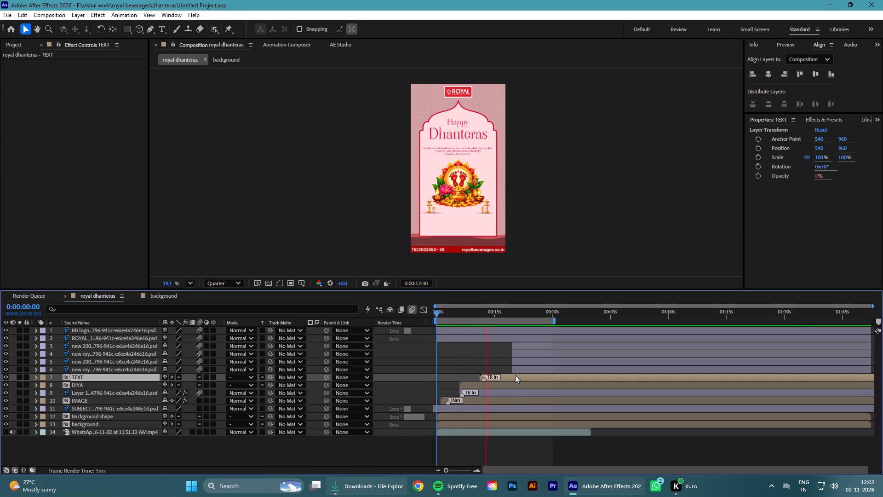
key(space)
drag(493, 312, 376, 329)
key(space)
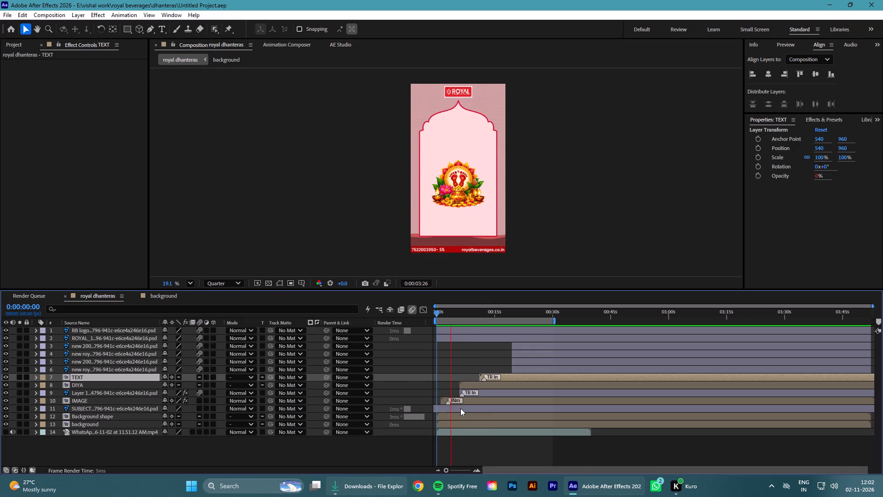
key(space)
drag(453, 311, 441, 318)
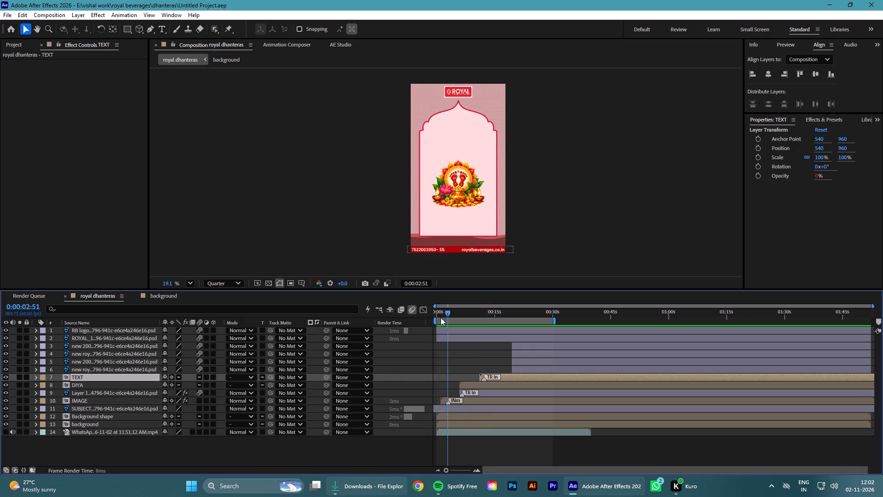
Preview from the start and shift the DIYA layer and the shadow layer below it earlier to begin at about 0:00:04:08.
drag(441, 318, 384, 312)
key(space)
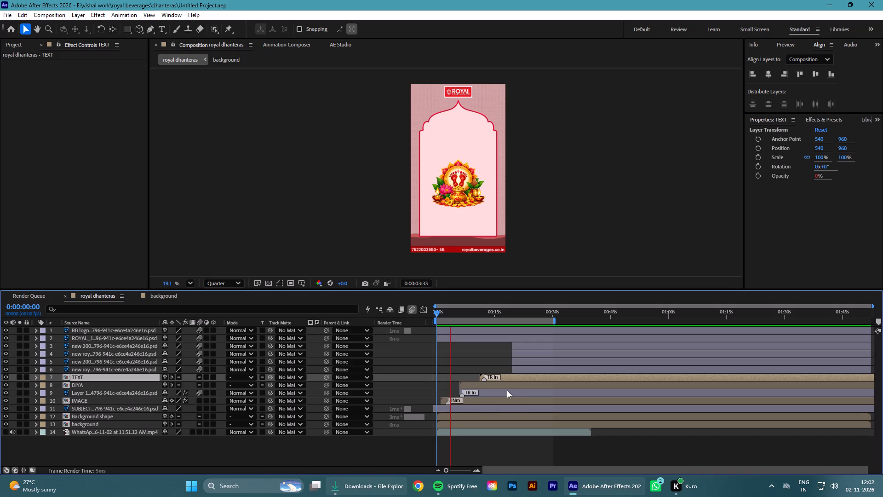
key(space)
click(487, 393)
ctrl+click(487, 387)
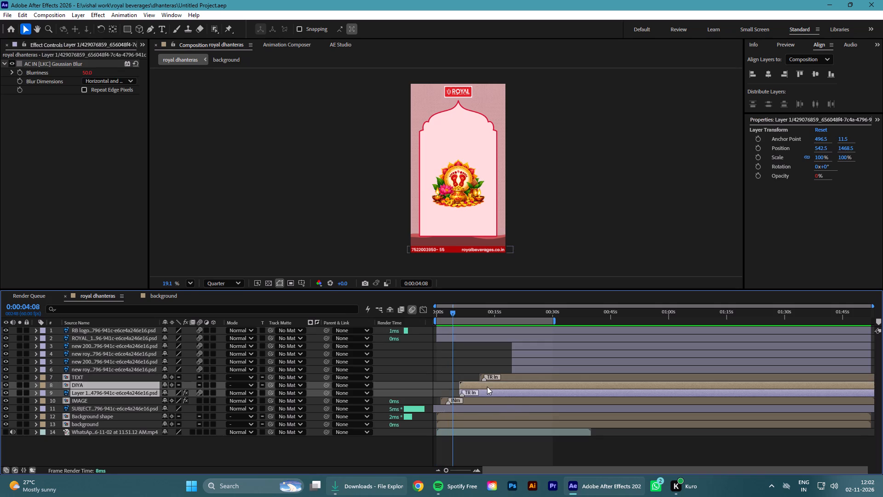
drag(494, 384, 487, 387)
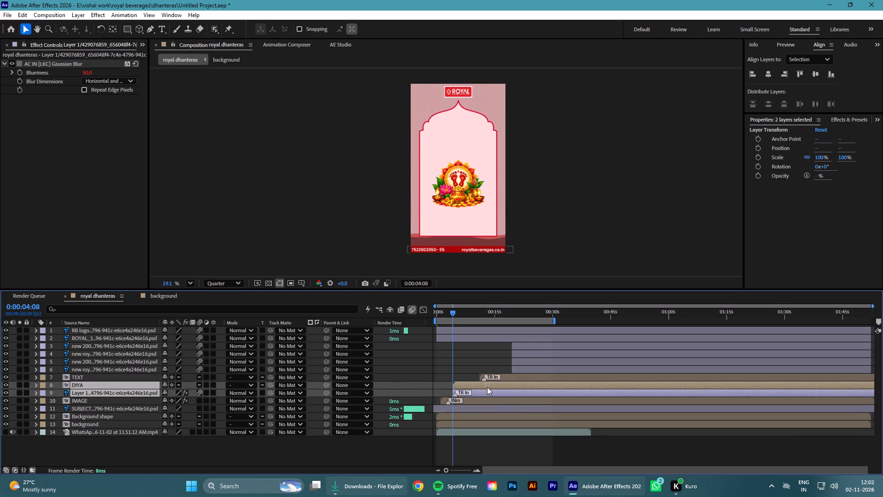
drag(487, 387, 487, 387)
Preview the new timing from the start and move the TEXT layer earlier to begin just before 0:00:06:36.
drag(452, 310, 398, 302)
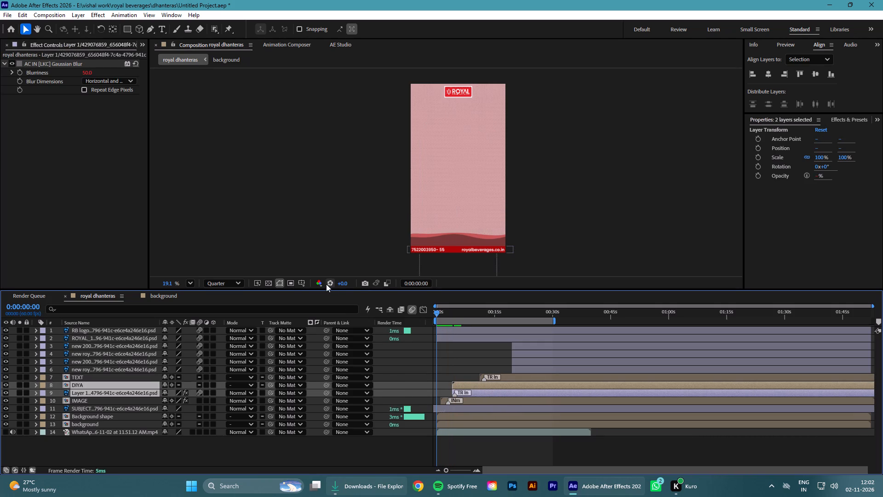
key(space)
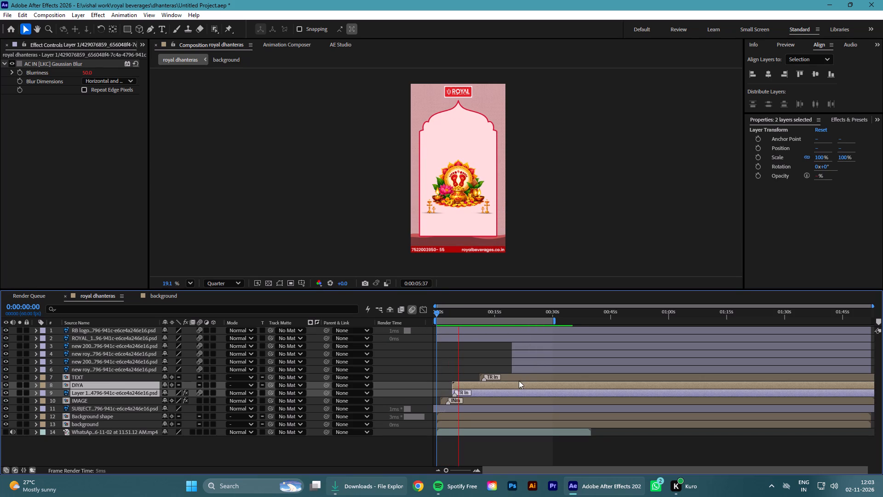
key(space)
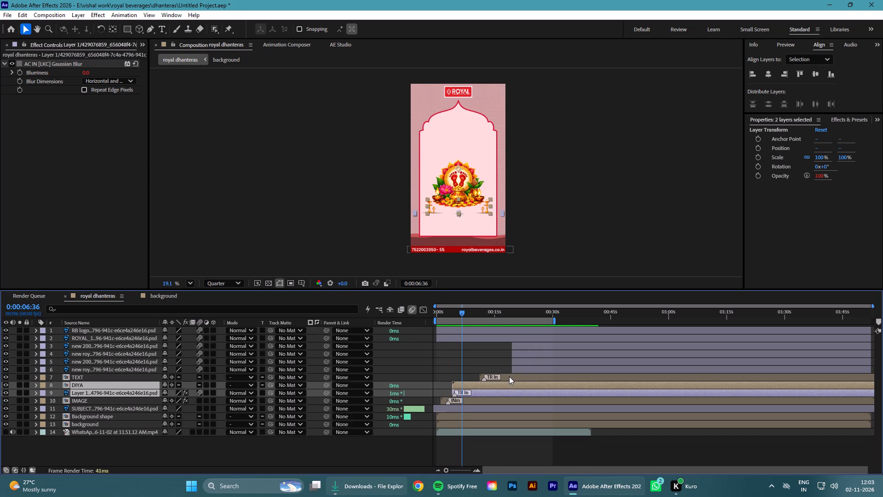
drag(507, 376, 487, 376)
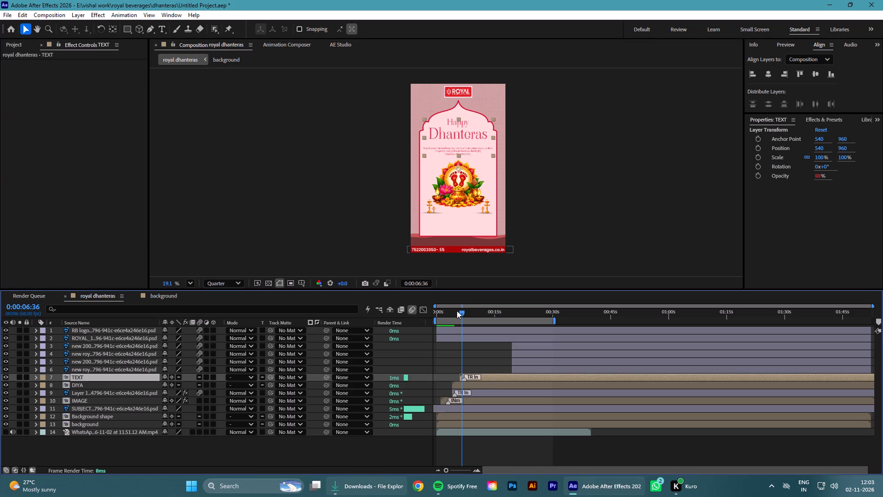
Preview the animation from the start, replay the seconds around the TEXT layer's entrance, and save the project.
drag(459, 312, 365, 289)
key(space)
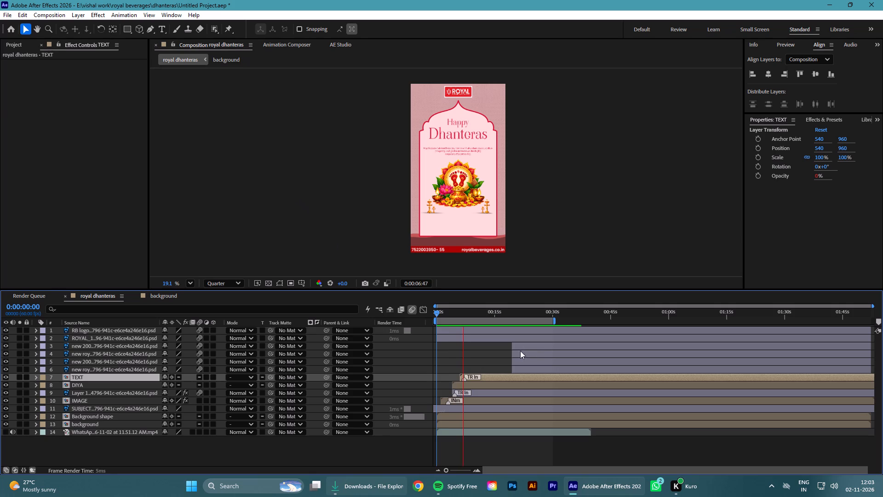
key(space)
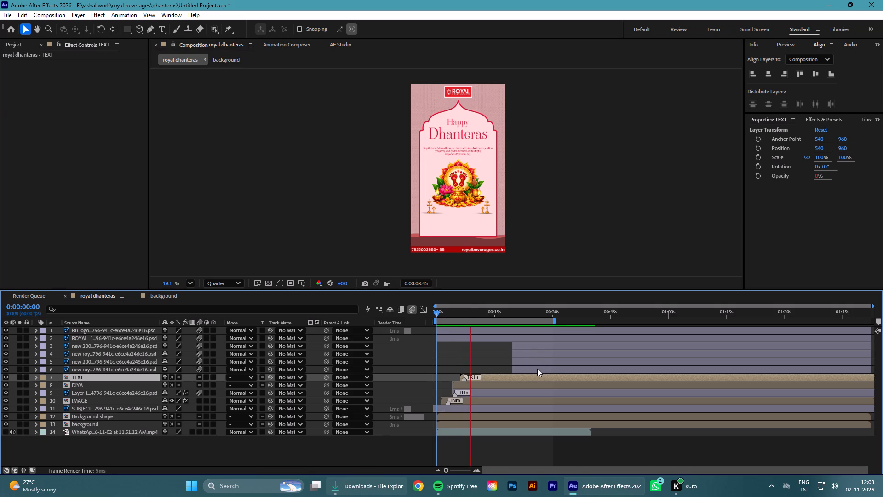
drag(468, 314, 456, 317)
key(space)
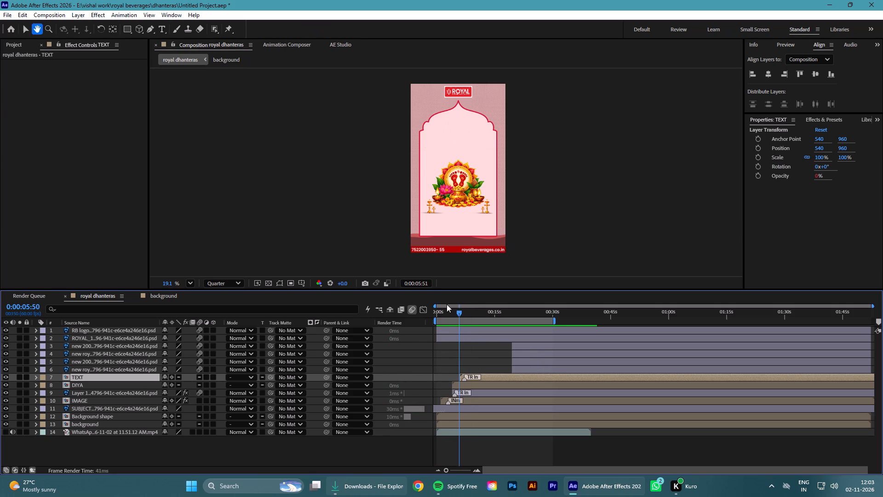
key(space)
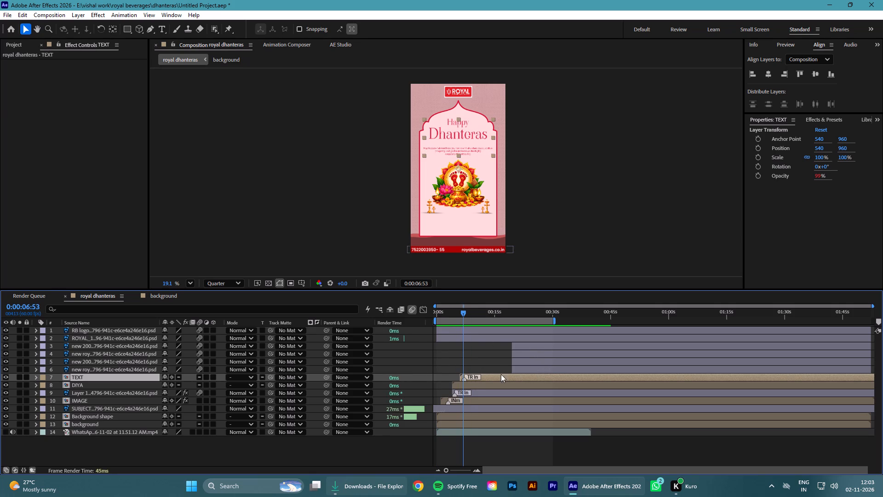
key(space)
key(space)
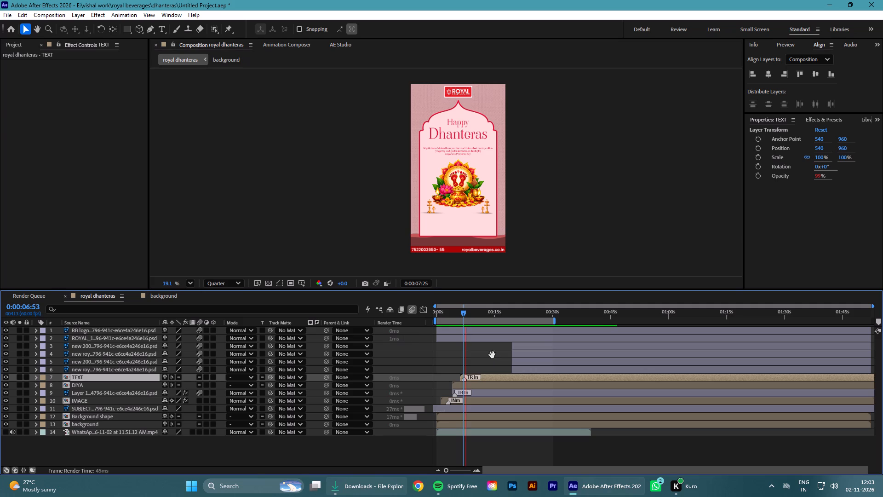
key(space)
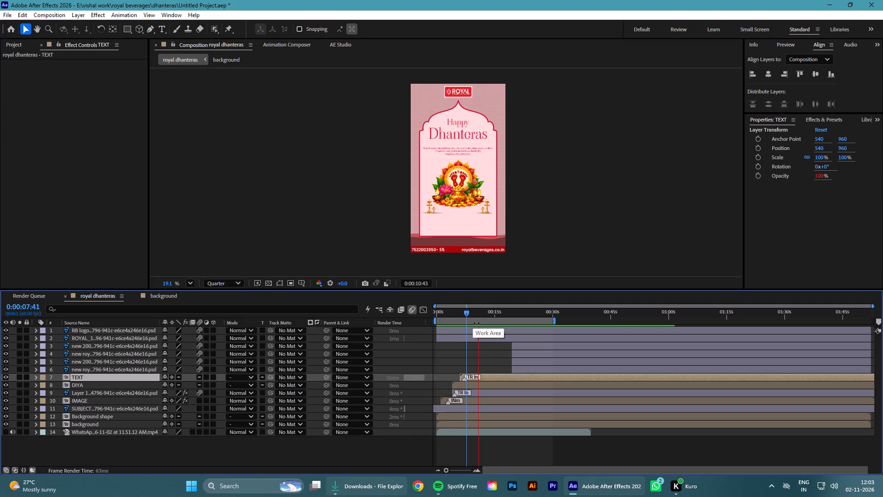
key(space)
drag(482, 312, 474, 316)
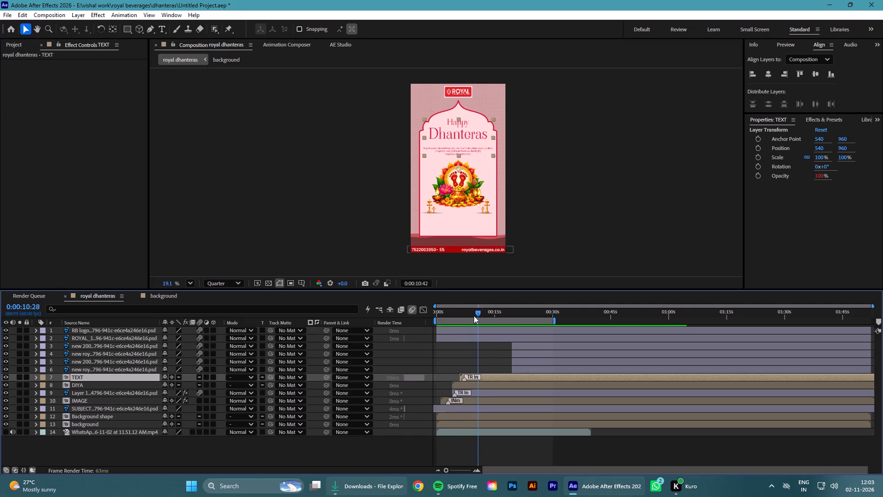
drag(474, 316, 398, 306)
key(ctrl+s)
Preview through the text entrance and move the four bottle layers together earlier to begin at about 0:00:07:49.
key(space)
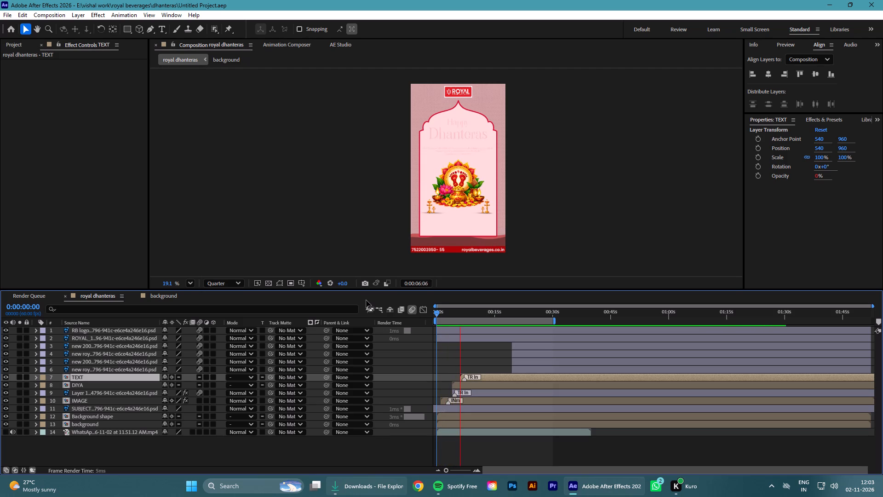
key(space)
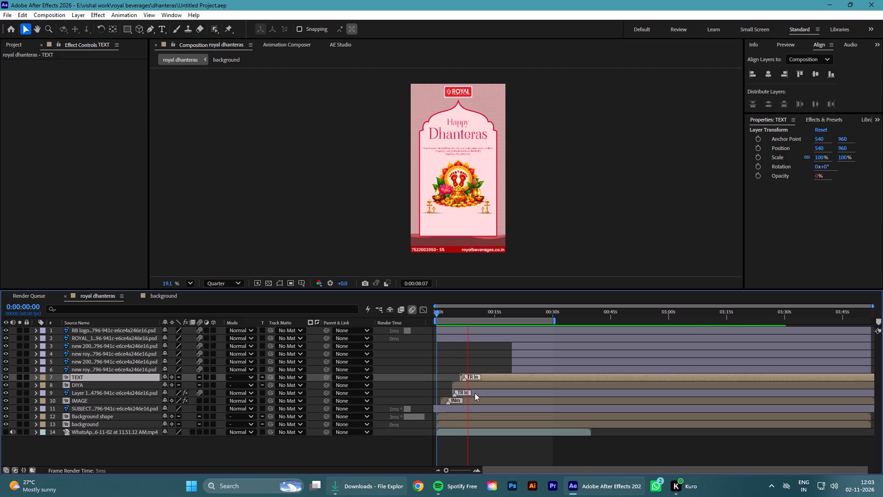
drag(467, 315, 453, 316)
key(space)
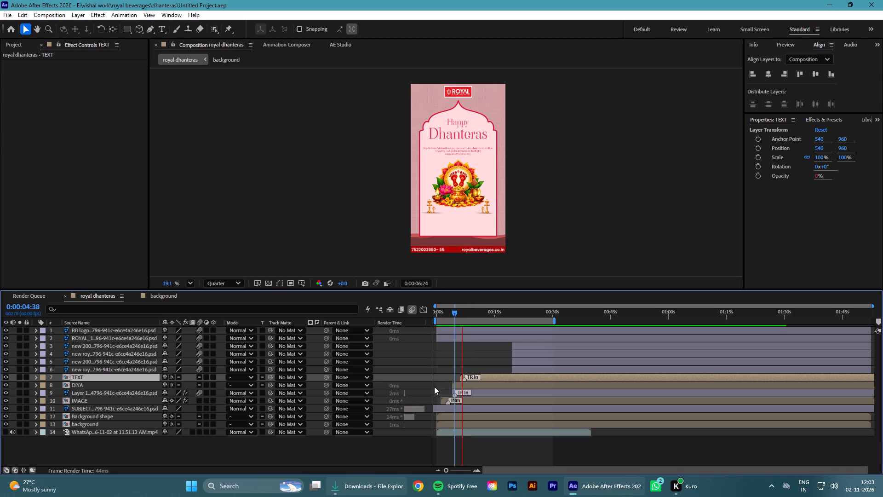
key(space)
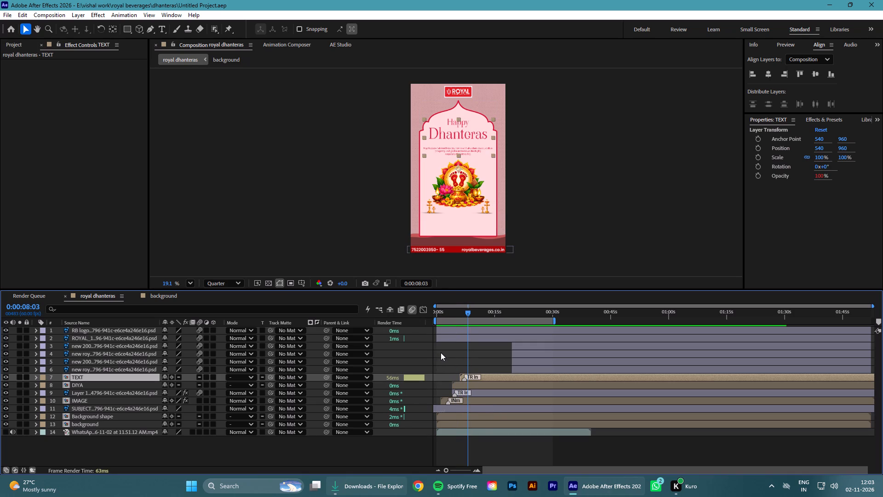
click(521, 369)
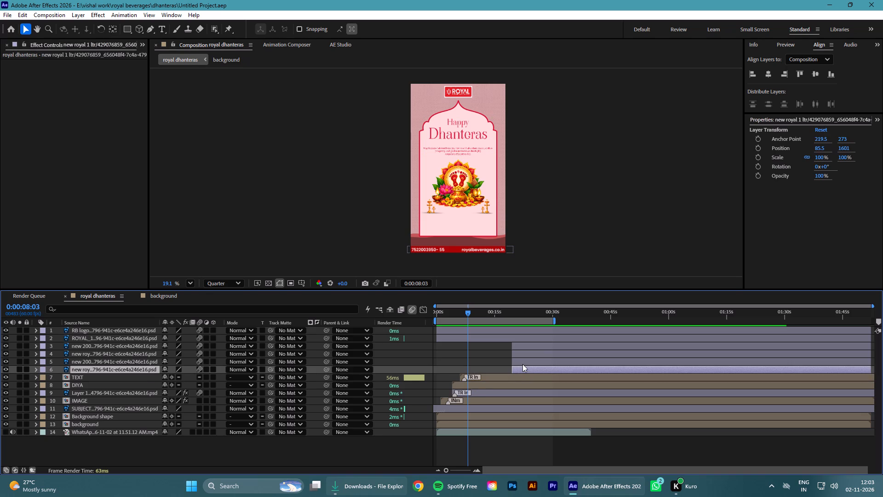
ctrl+click(522, 363)
ctrl+click(522, 356)
ctrl+click(525, 345)
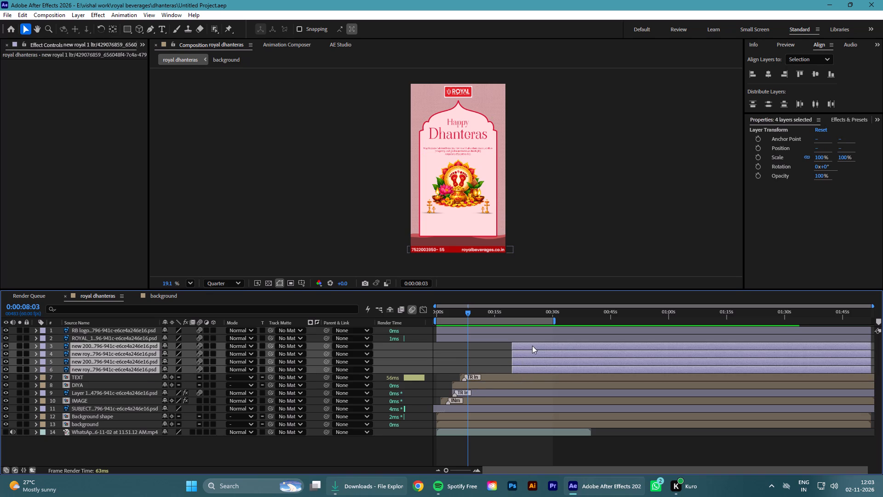
drag(532, 346, 487, 351)
Add Position keyframes on the four bottle layers at 0:00:10:14 to hold their final placement.
drag(468, 309, 468, 310)
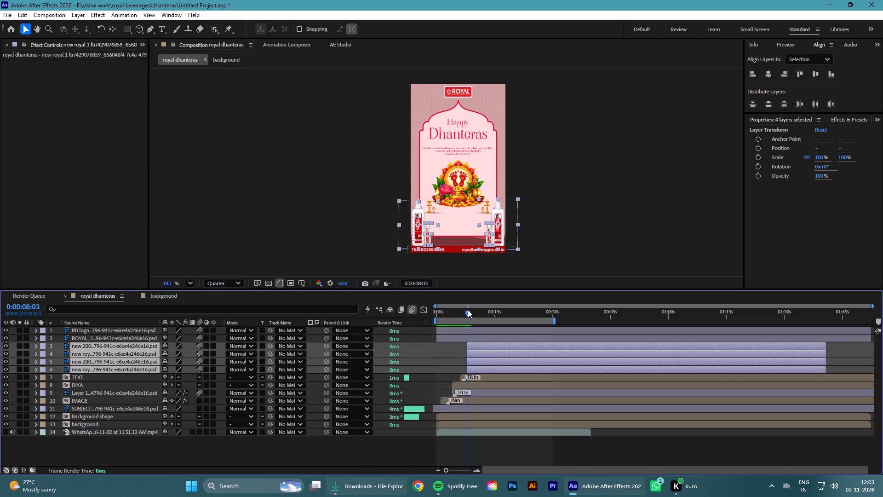
drag(468, 310, 479, 303)
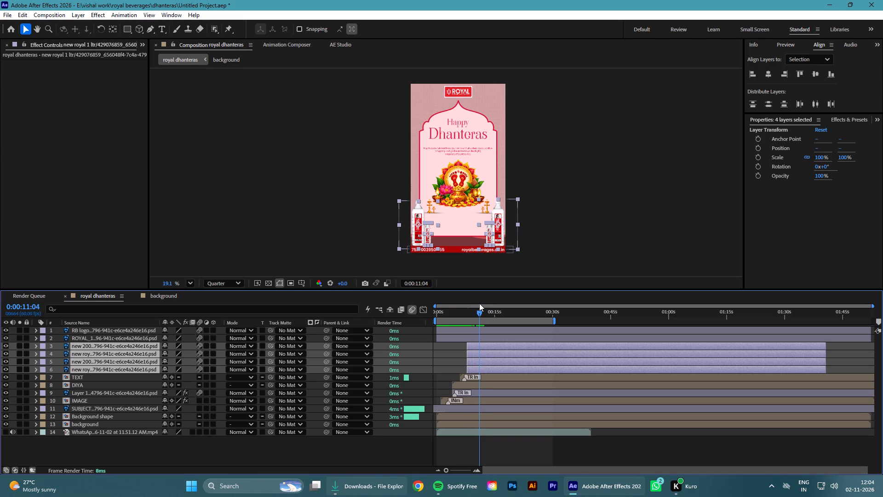
drag(479, 303, 476, 305)
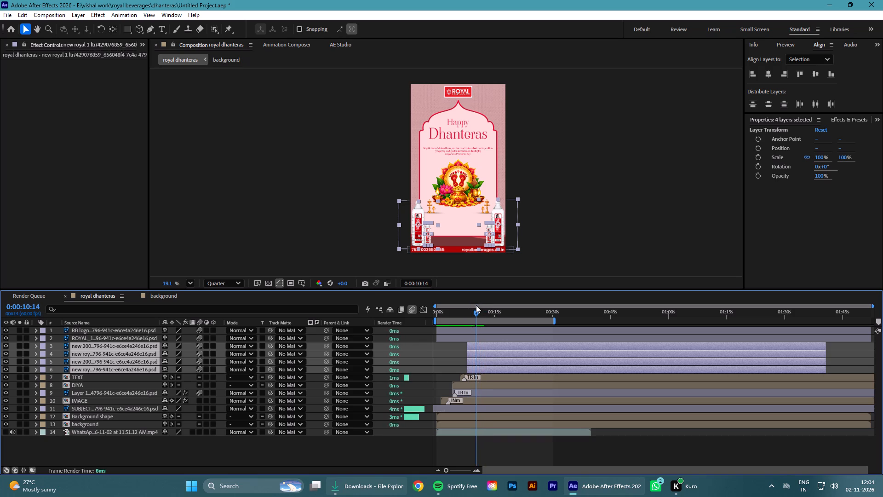
drag(476, 305, 474, 306)
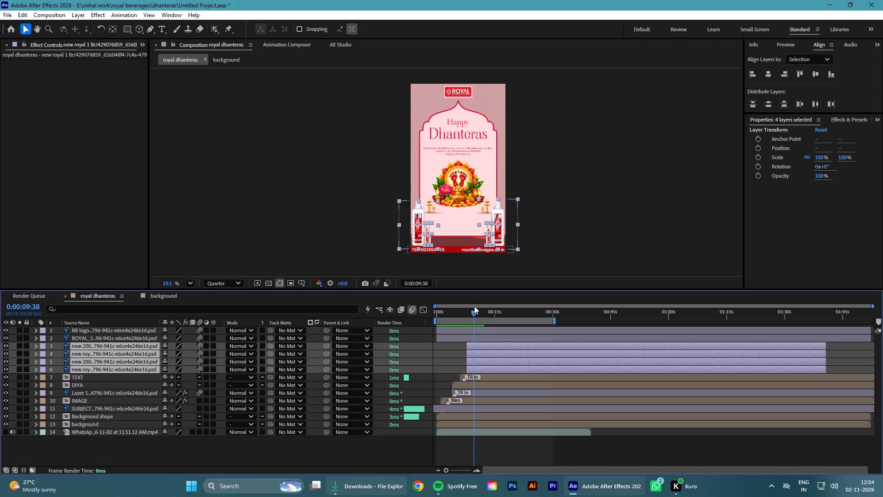
drag(474, 306, 476, 306)
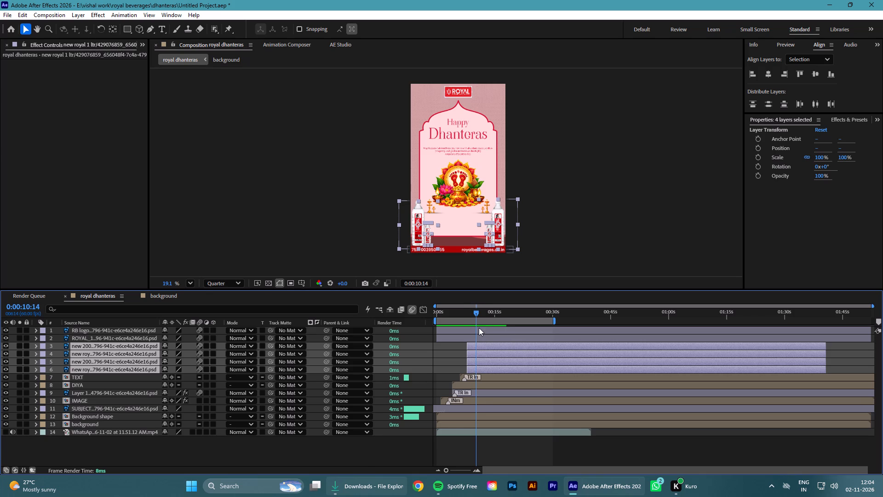
key(p)
click(59, 353)
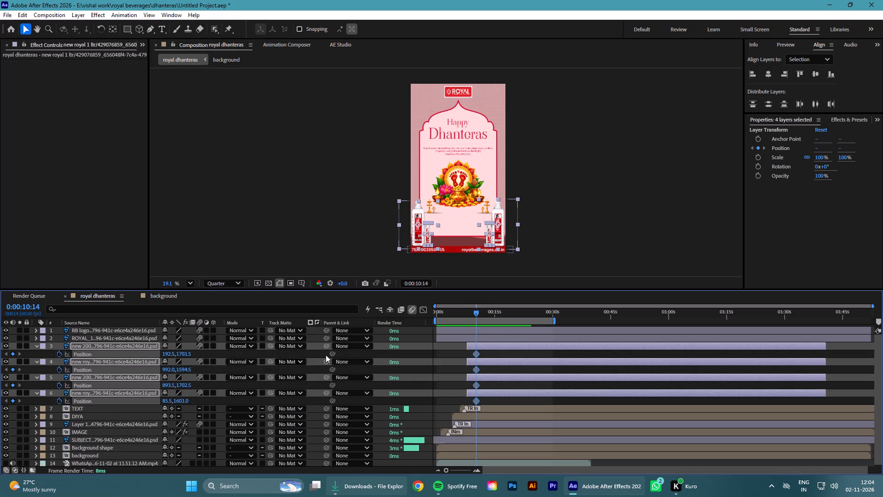
At 0:00:07:51, move the four bottles 560 px down, below the frame, to keyframe their starting positions.
drag(477, 313, 468, 317)
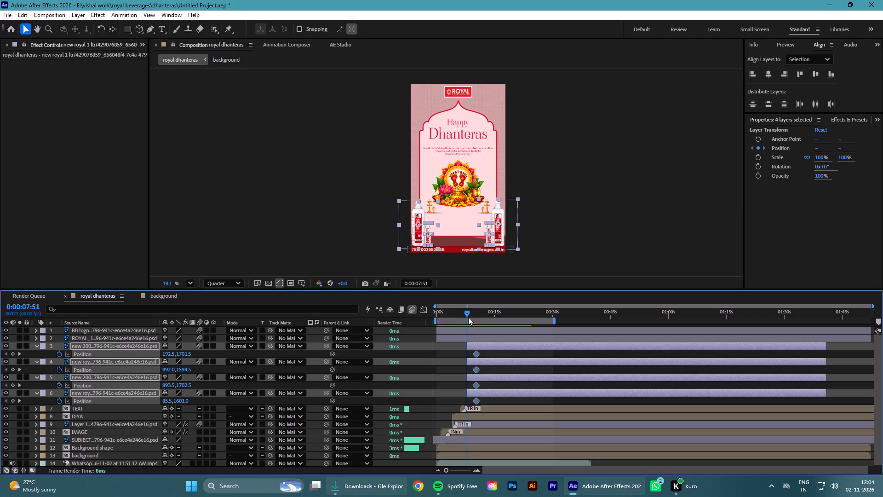
drag(468, 317, 467, 317)
click(464, 314)
key(shift+Down)
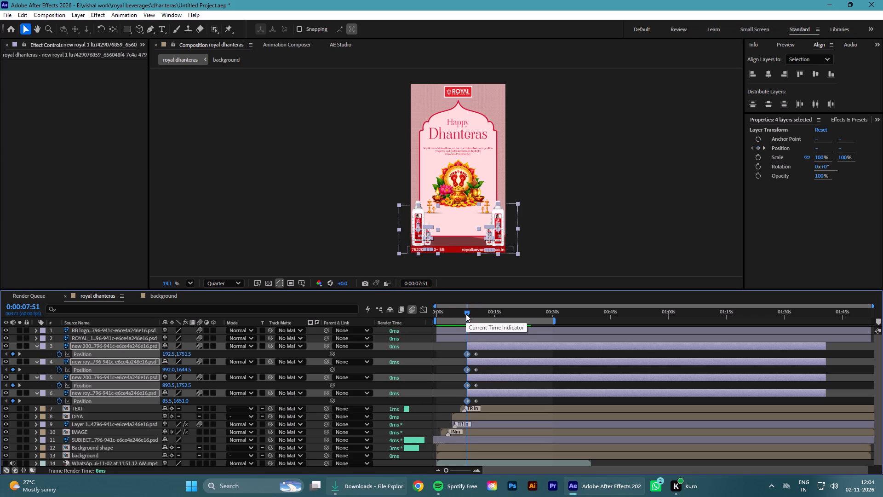
key(shift+Down)
key(shift+Down)
key(shift+Down)
key(shift+Down)
key(shift+Down)
key(shift+Down)
key(shift+Down)
key(shift+Down)
key(shift+Down)
key(shift+Down)
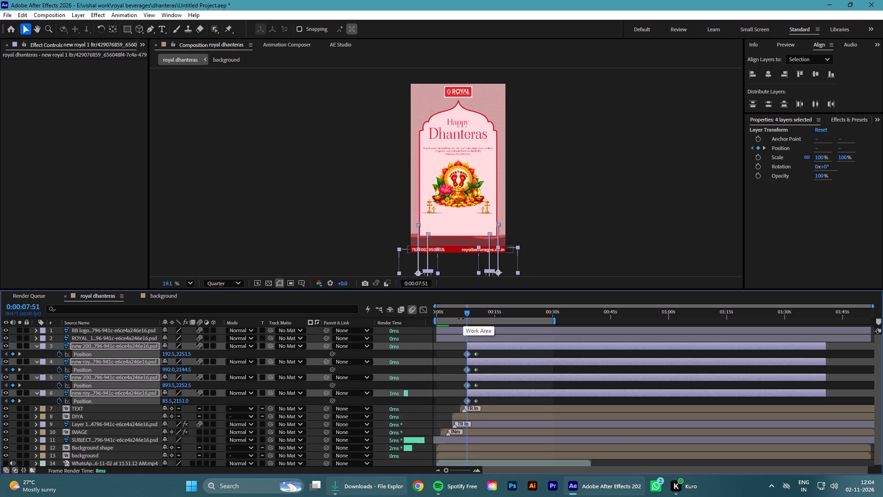
key(Down)
key(Down)
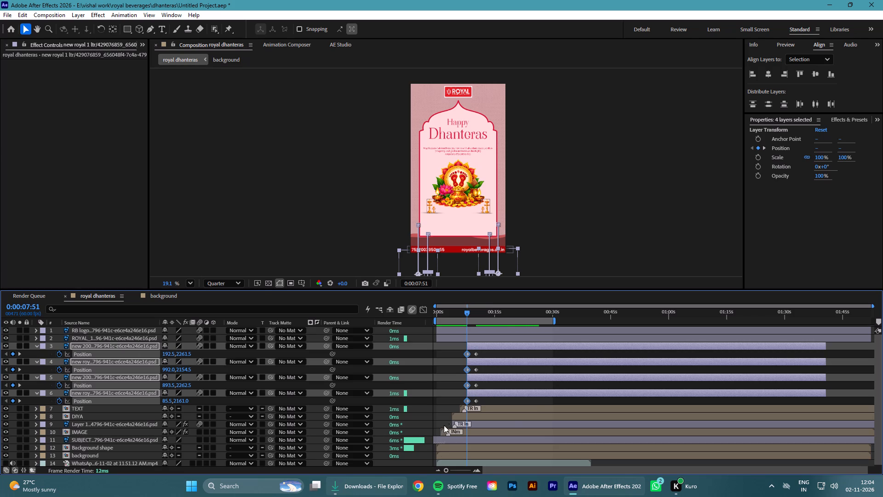
Move the four bottles' starting Position keyframes back to frame 49, exactly at the start of their layers.
drag(447, 470, 473, 470)
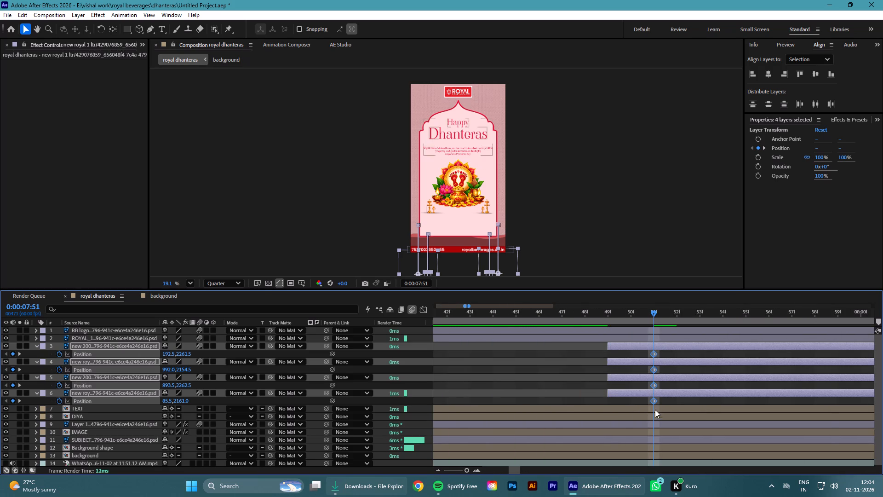
drag(652, 400, 603, 398)
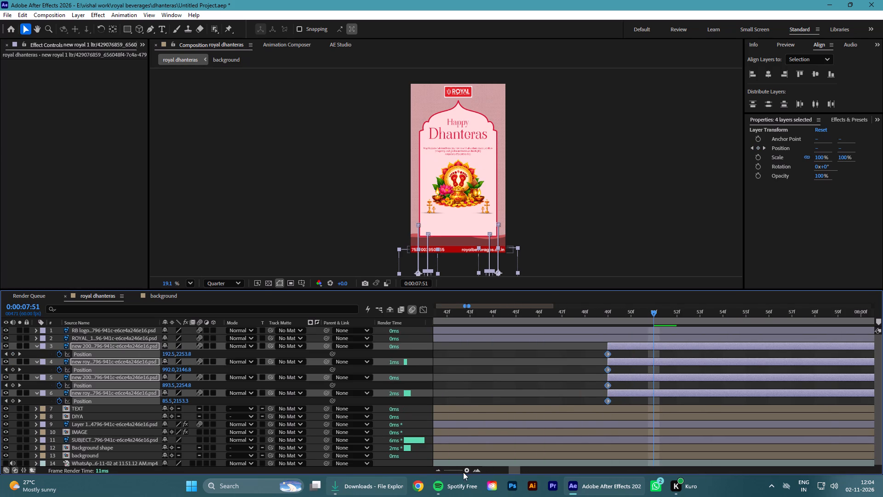
drag(464, 472, 432, 472)
Apply Easy Ease to all the starting and ending Position keyframes of the four bottle layers.
drag(490, 400, 471, 404)
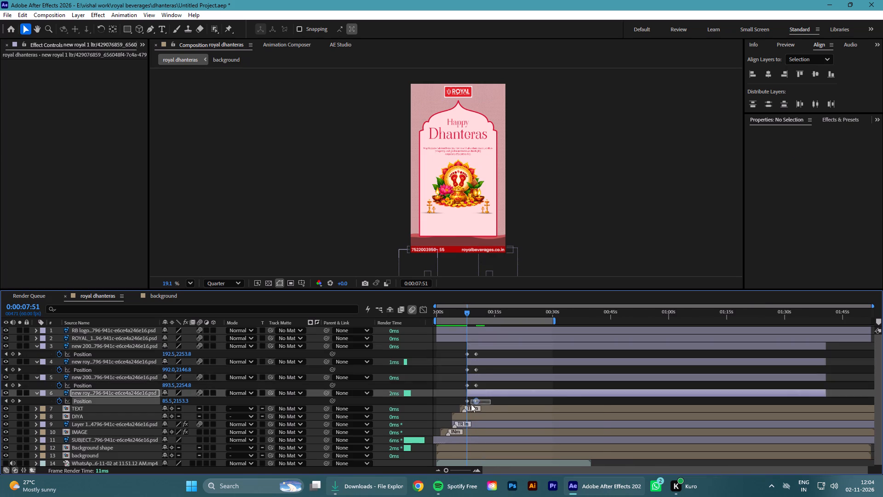
drag(471, 404, 457, 353)
key(F9)
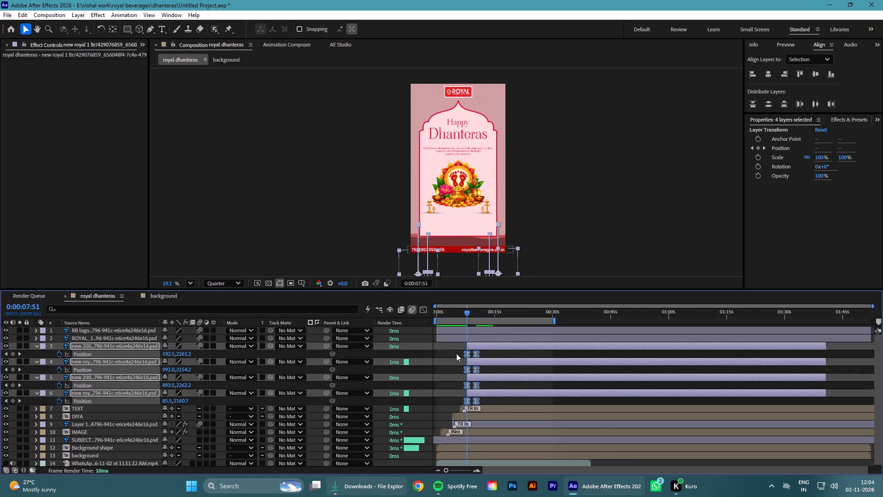
Reshape the four bottles' Position speed curves to peak early and ease out slowly, and save the project.
click(419, 310)
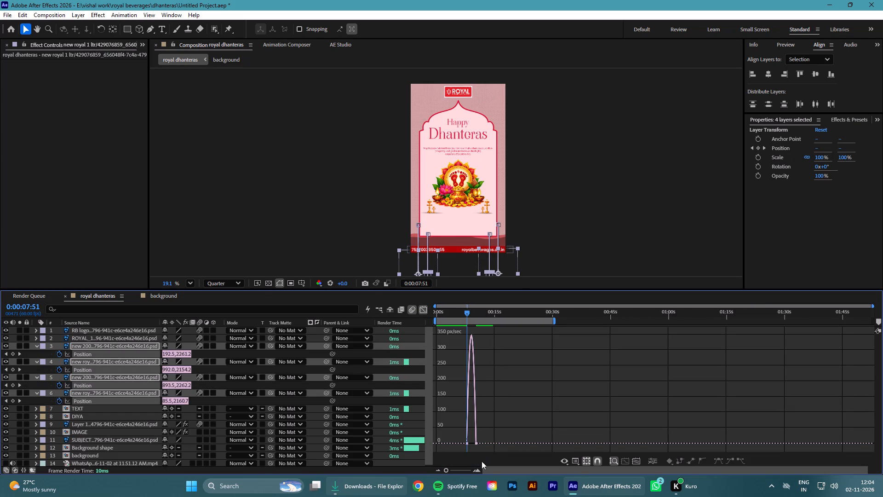
click(464, 472)
drag(607, 437, 518, 448)
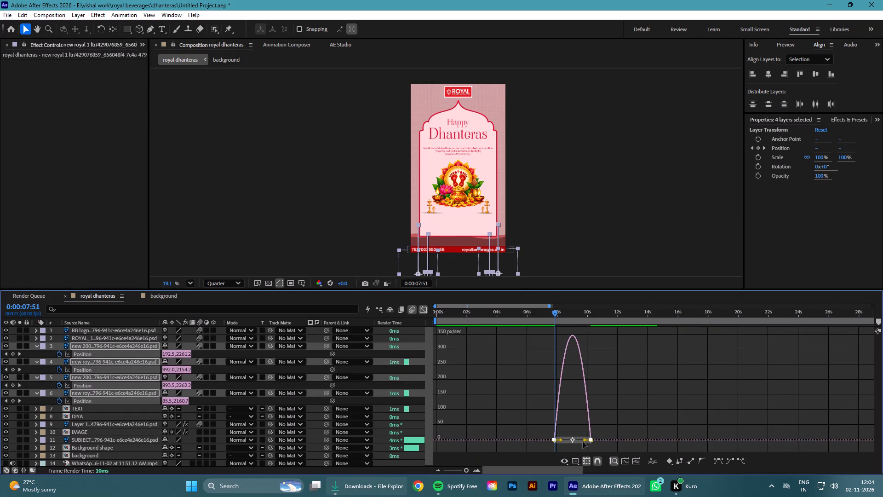
drag(585, 440, 552, 438)
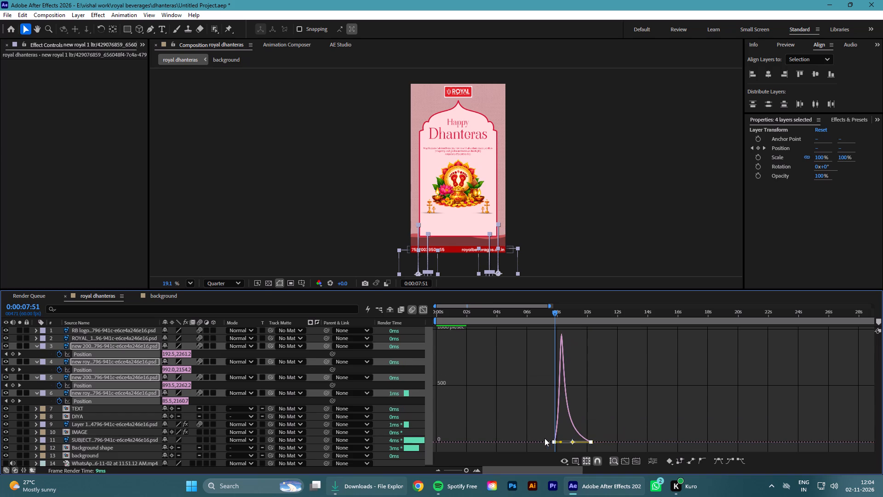
click(420, 312)
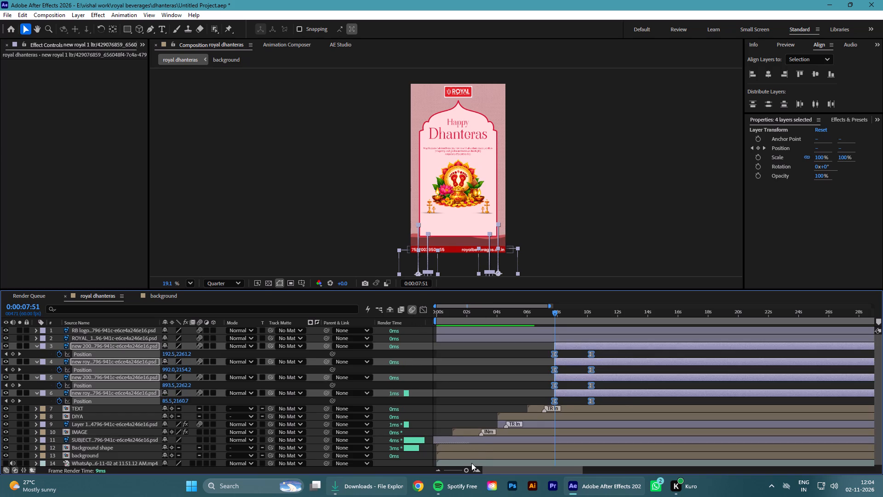
drag(465, 470, 424, 468)
key(ctrl+s)
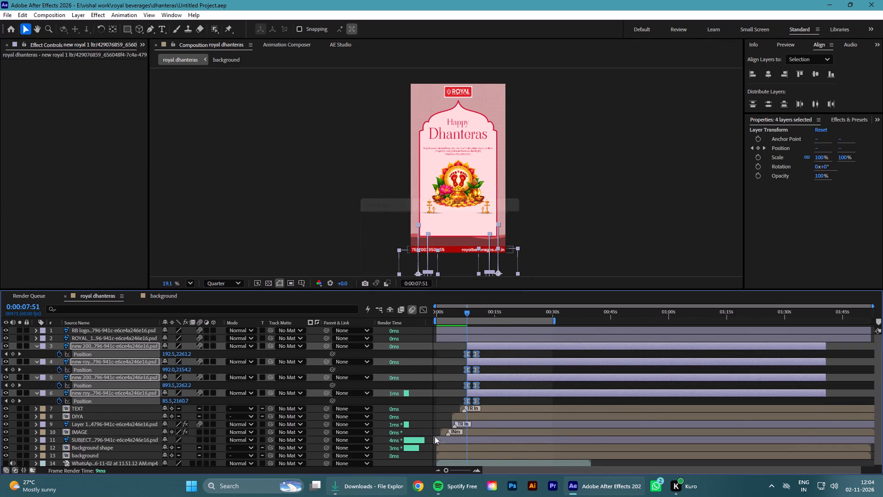
Enable motion blur on the IMAGE, SUBJECT and WhatsApp video layers, and save the project.
click(37, 344)
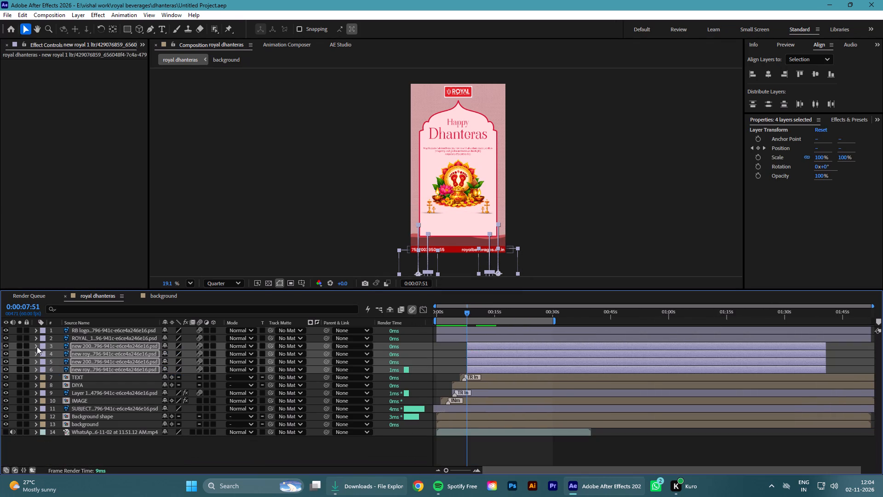
click(217, 449)
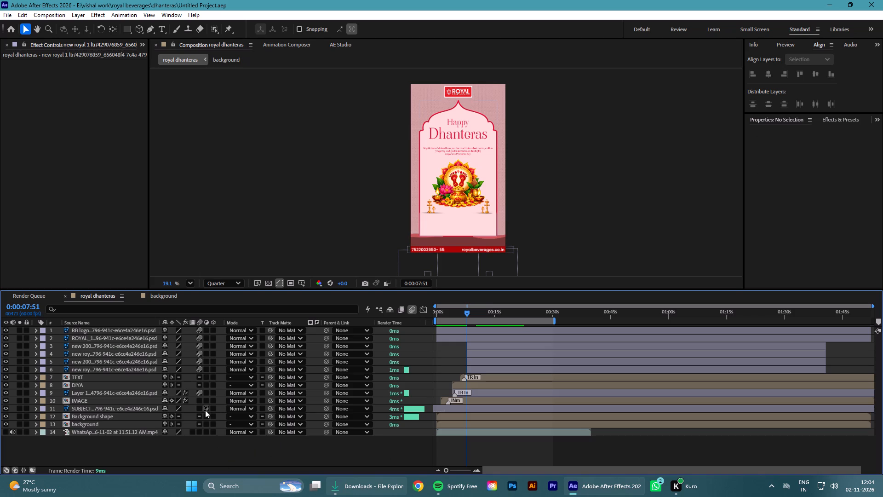
click(200, 401)
click(199, 408)
click(199, 431)
click(229, 451)
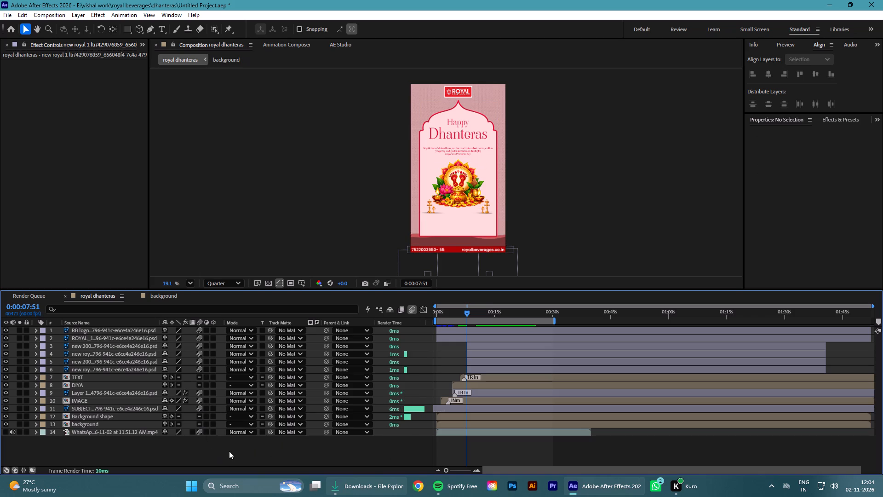
scroll(247, 431, up, 4)
click(477, 313)
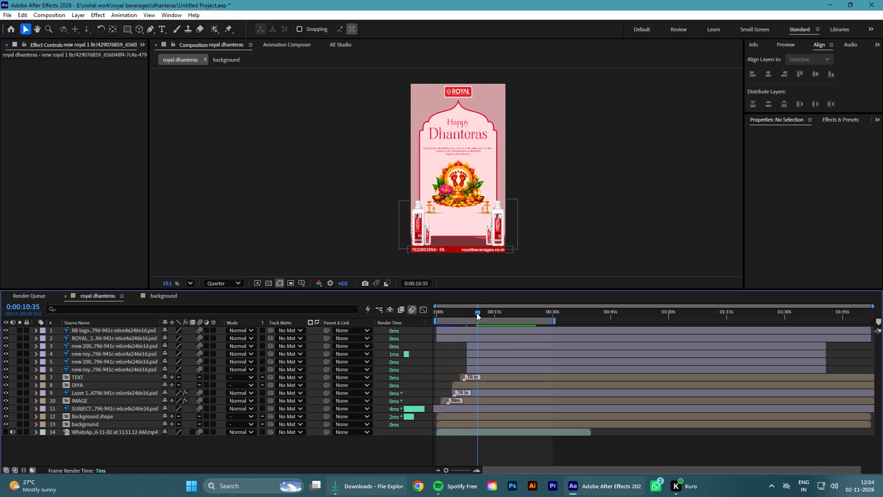
drag(476, 313, 299, 340)
click(269, 448)
key(ctrl+s)
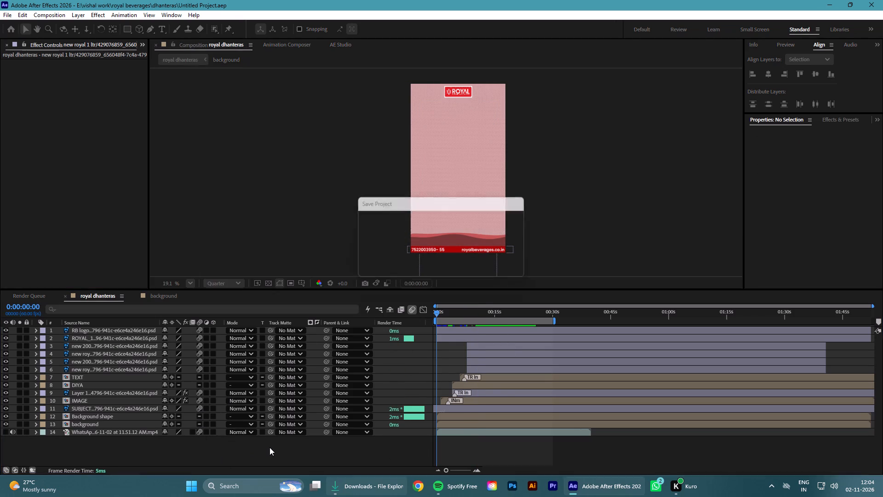
Play back the animation from the beginning through the bottles' entrance to check timing and motion.
click(473, 308)
drag(473, 308, 343, 316)
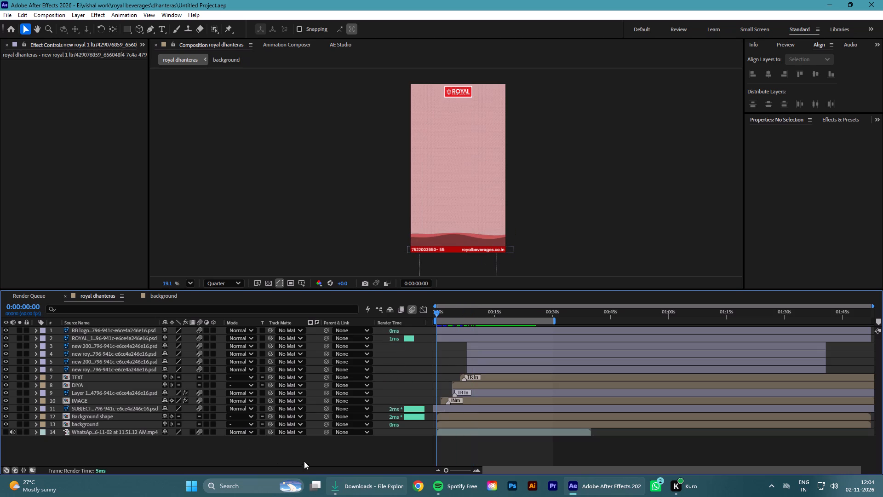
click(308, 446)
key(space)
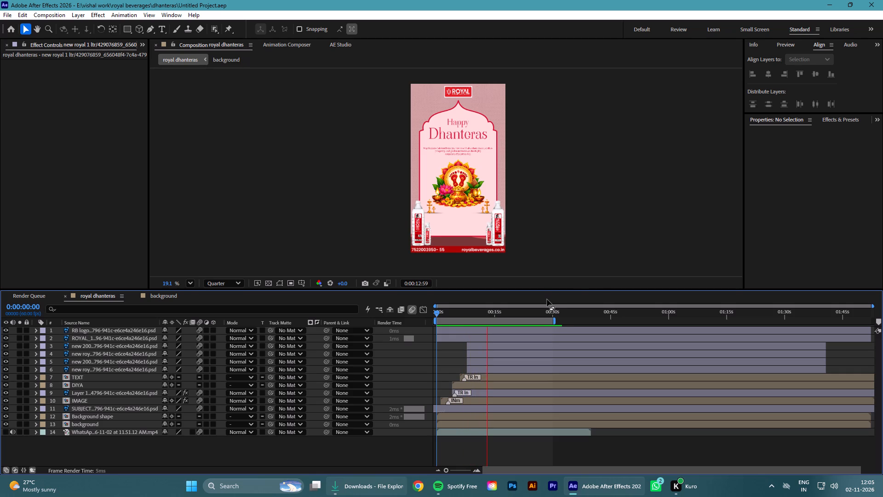
key(space)
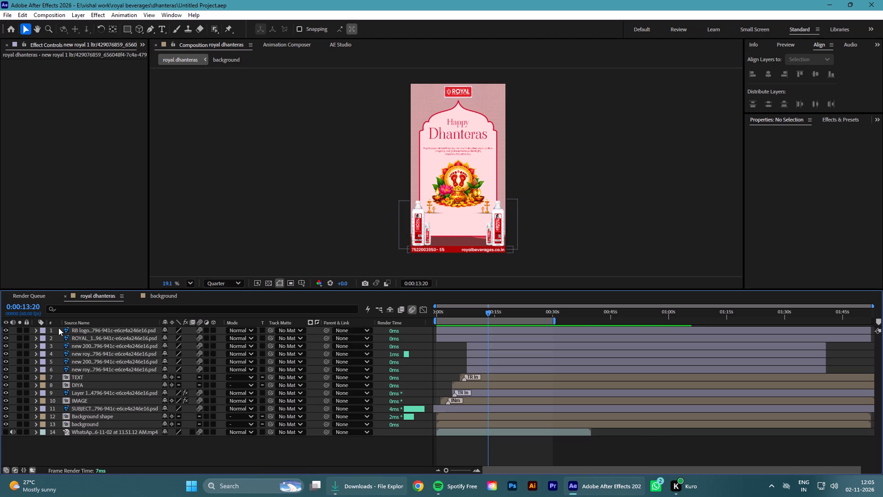
Move the "May Goddess Lakshmi bless your h" layer out of the TEXT precomp into the royal dhanteras composition, above TEXT.
click(77, 377)
click(38, 376)
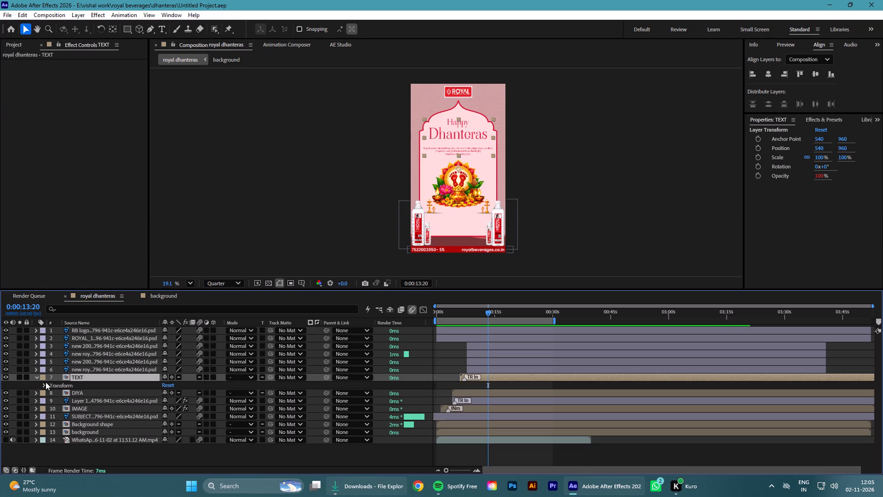
click(39, 376)
click(77, 379)
double_click(84, 377)
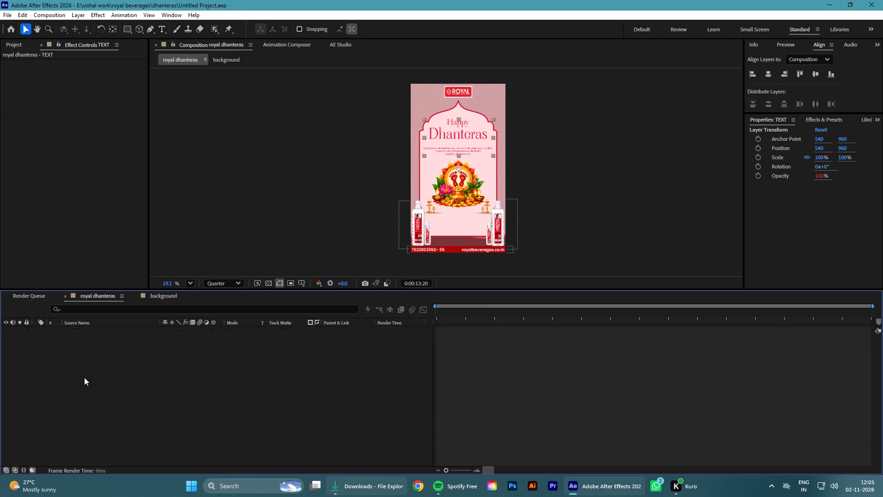
click(83, 330)
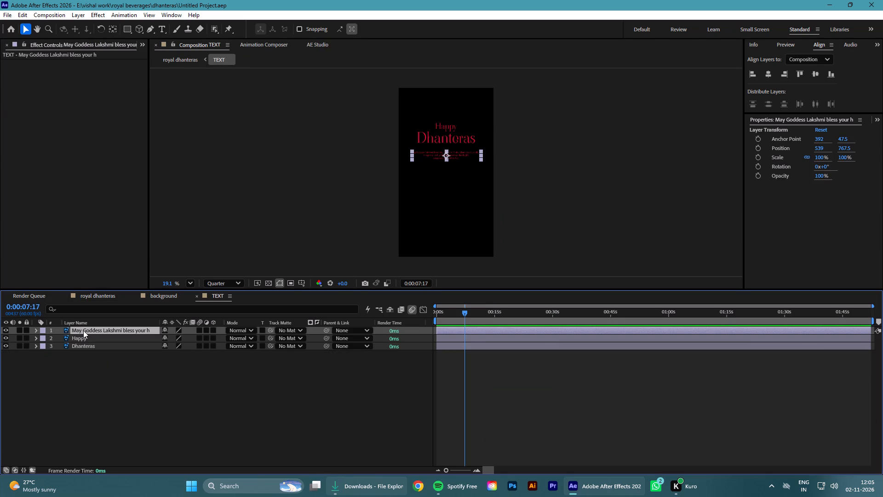
key(ctrl+x)
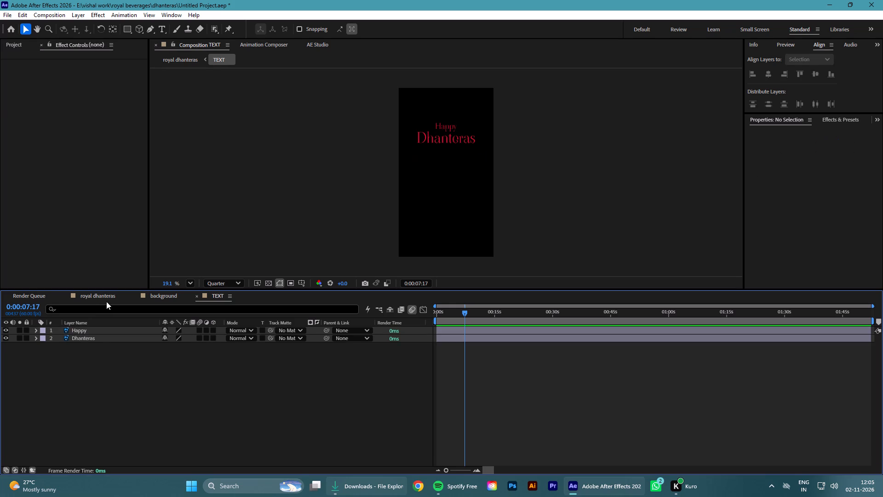
click(111, 295)
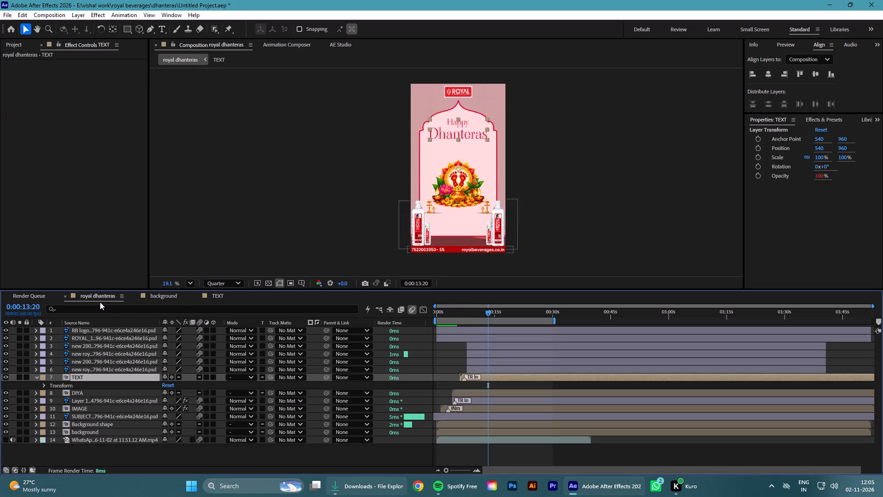
key(ctrl+v)
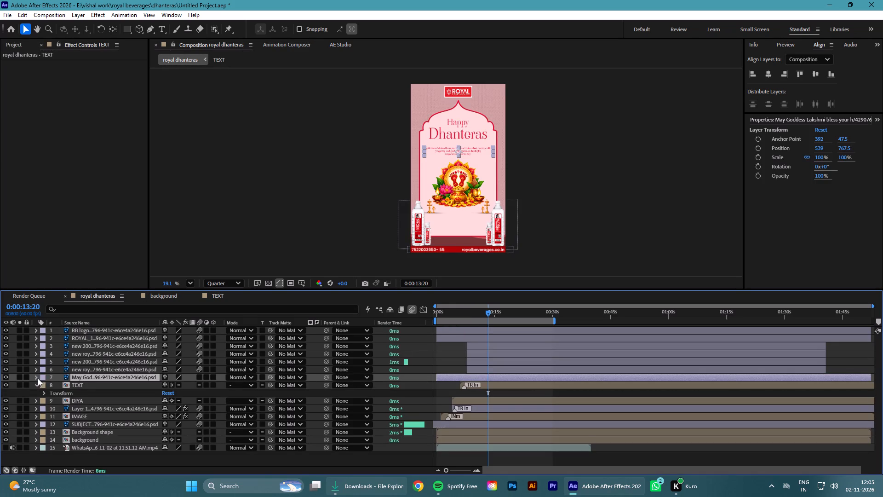
click(35, 382)
click(107, 458)
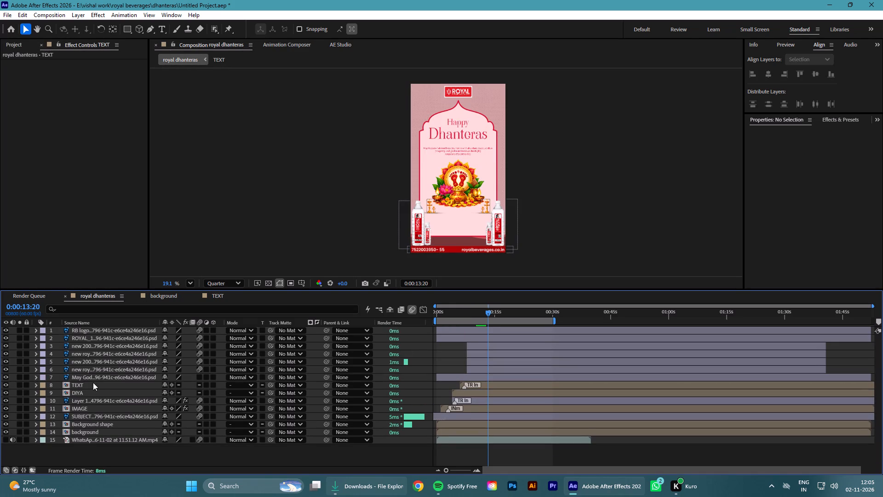
Lower the "May Goddess Lakshmi" layer to Y 1557.5, between the bottles below the central artwork.
click(93, 382)
click(95, 376)
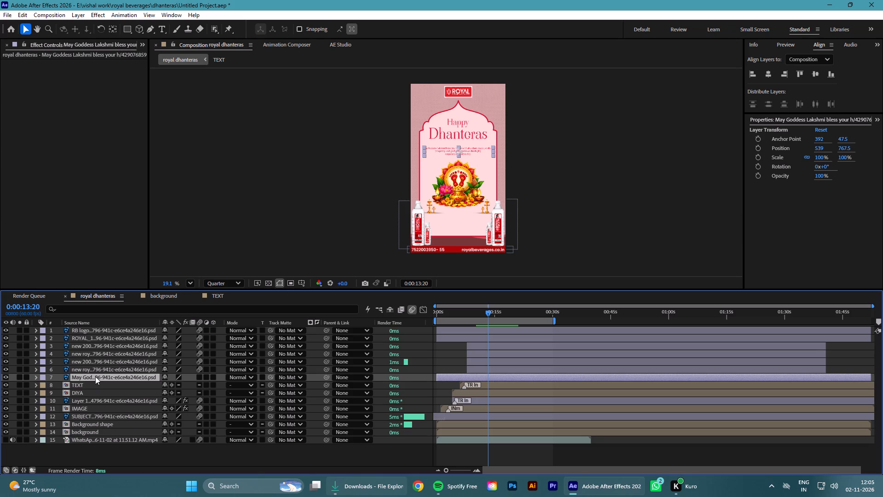
key(shift+Down)
key(shift+Down)
key(shift+Down)
key(shift+Down)
key(shift+Down)
key(shift+Down)
key(shift+Down)
key(shift+Down)
key(shift+Down)
key(shift+Down)
key(shift+Down)
key(shift+Down)
key(shift+Down)
key(shift+Down)
key(shift+Down)
key(shift+Down)
key(shift+Down)
key(shift+Down)
key(shift+Down)
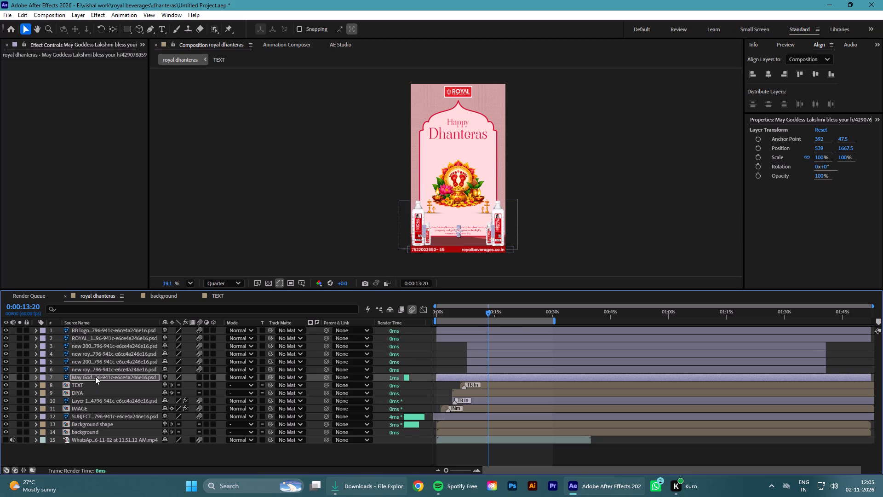
key(shift+Up)
key(shift+Up)
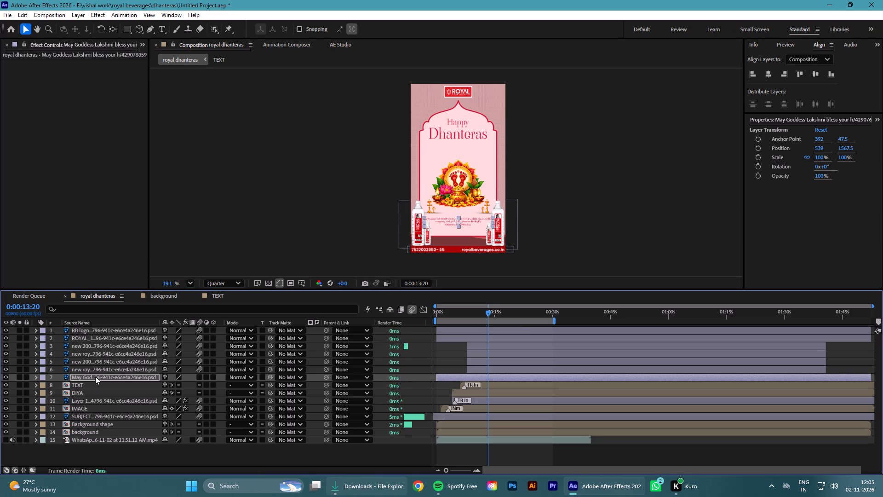
key(Up)
key(Up)
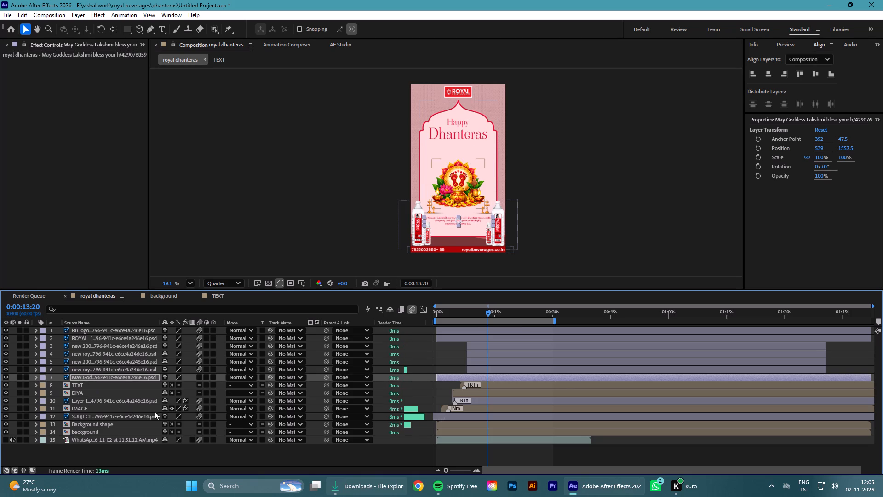
Convert the "May Goddess Lakshmi" layer to editable text, accepting substitution of the AlegreyaRoman-Regular font.
right_click(65, 379)
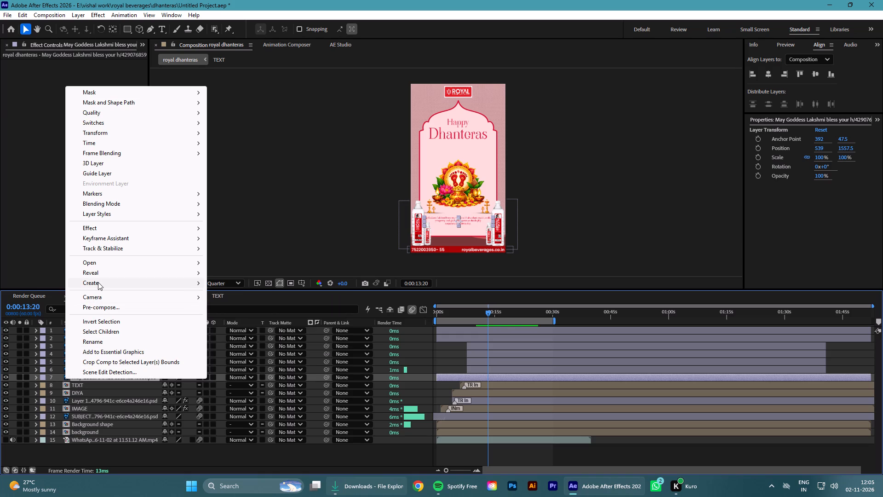
click(242, 282)
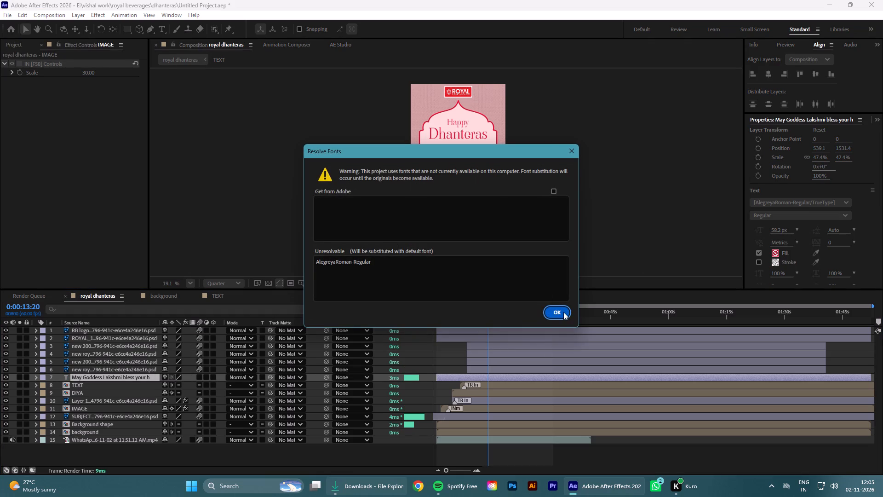
click(563, 312)
Set the font size of the "May Goddess Lakshmi" text to 40.2 px.
drag(777, 230, 775, 231)
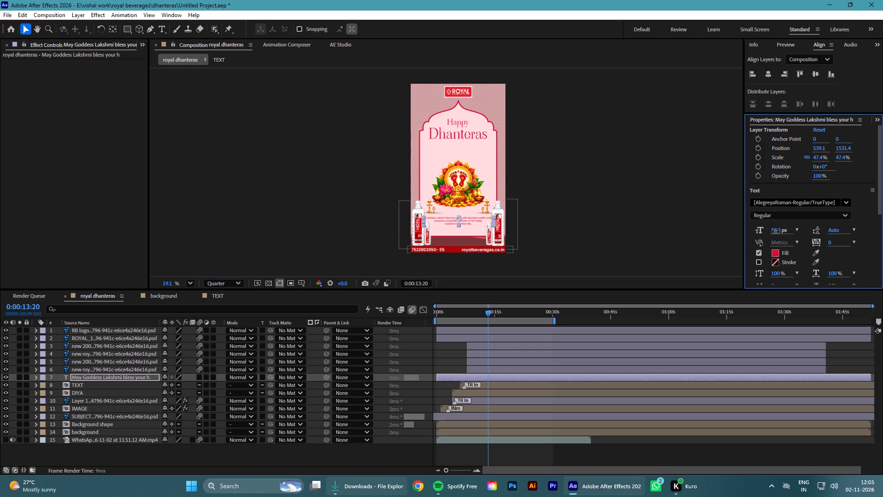
drag(775, 231, 772, 233)
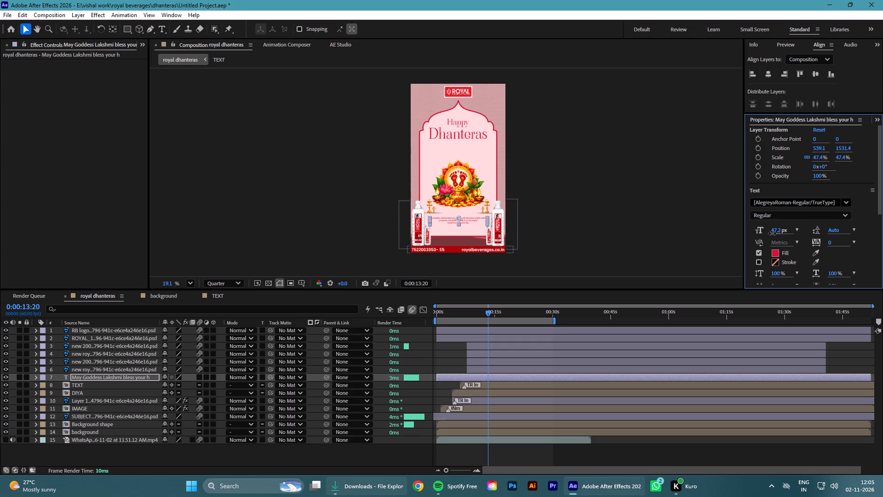
drag(772, 233, 770, 234)
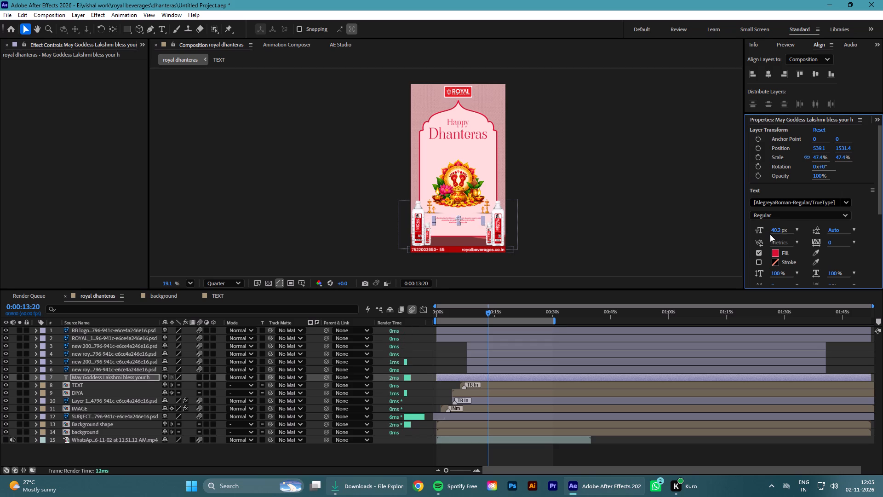
Nudge the "May Goddess Lakshmi" text down to Y 1596.4, between the bottles.
key(shift+Down)
key(shift+Down)
key(shift+Up)
key(Down)
key(Down)
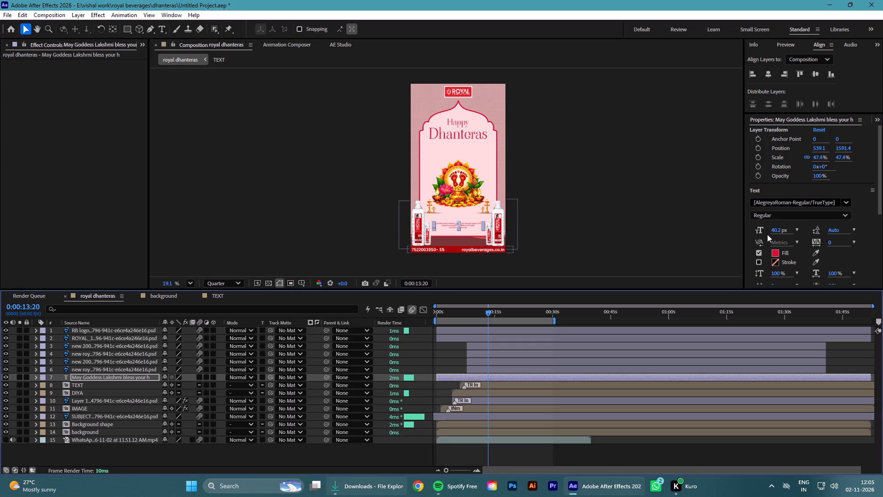
key(Down)
key(Down)
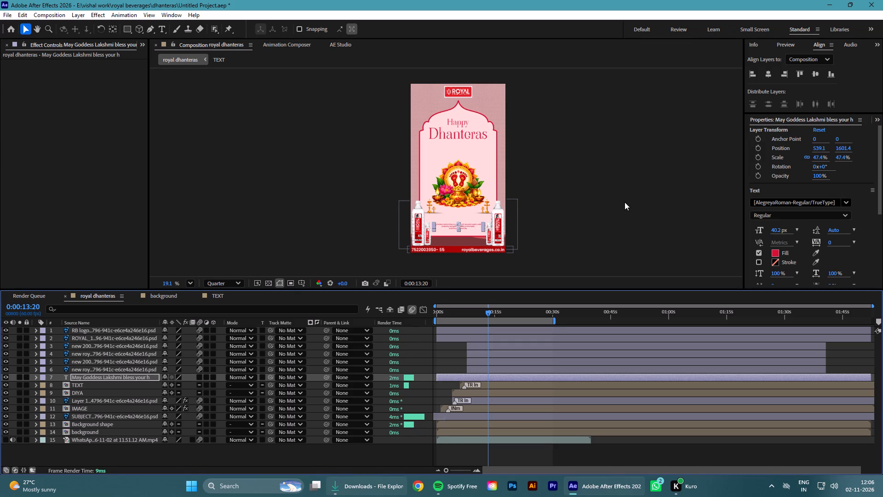
key(Up)
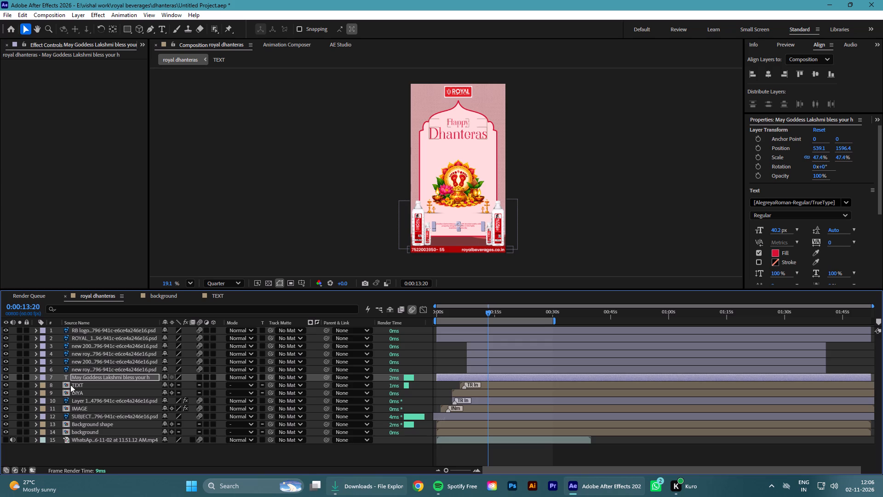
Move the TEXT layer with the Happy Dhanteras heading down 100 px to Y 1060.
click(77, 381)
key(shift+Down)
key(shift+Down)
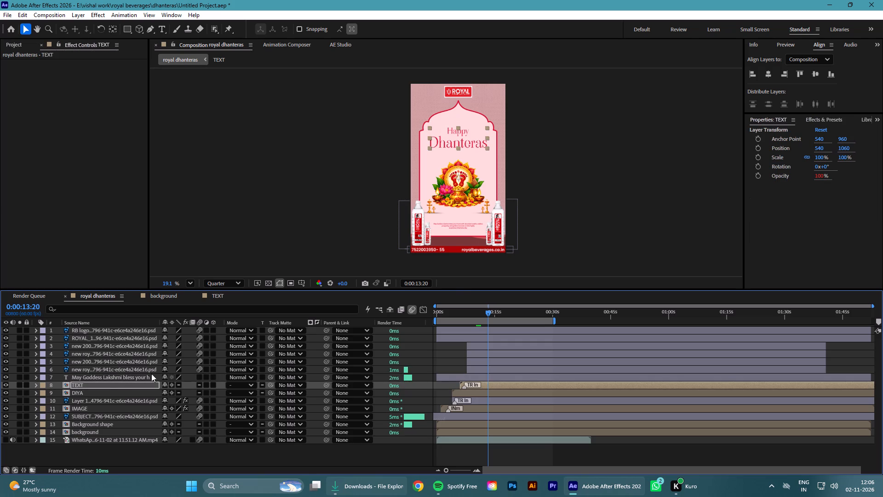
click(614, 262)
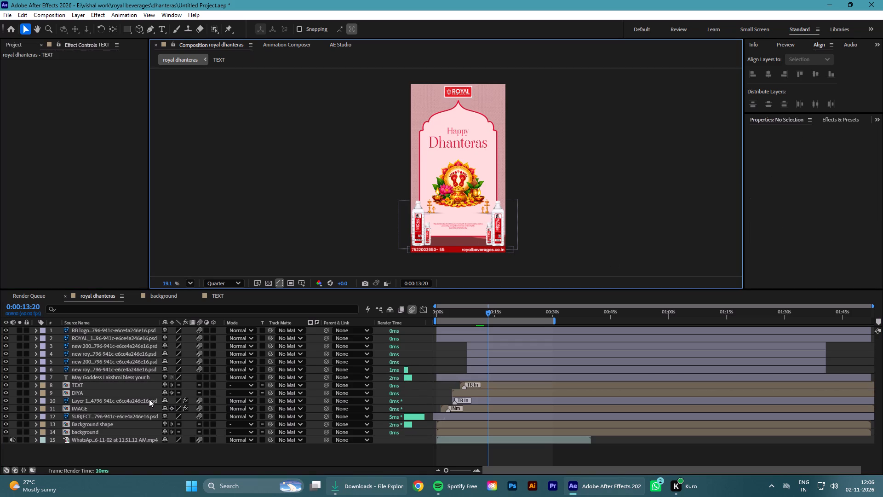
Trim the start of the "May Goddess Lakshmi" text layer so it begins at about 9 seconds, just after the TEXT layer's entrance.
click(85, 379)
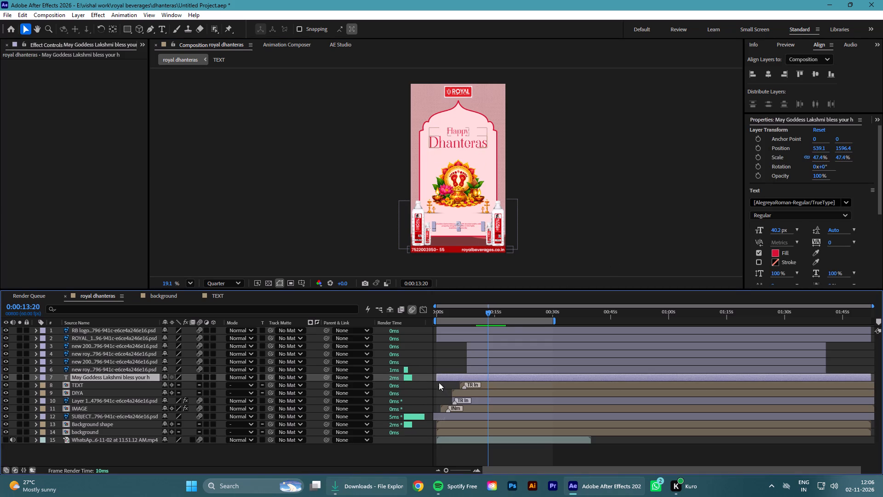
drag(437, 377, 473, 381)
drag(490, 313, 465, 322)
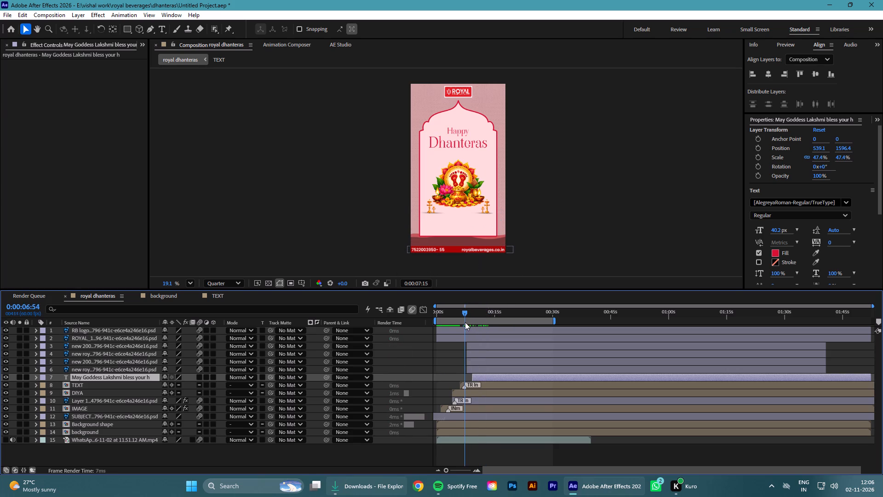
drag(465, 322, 480, 323)
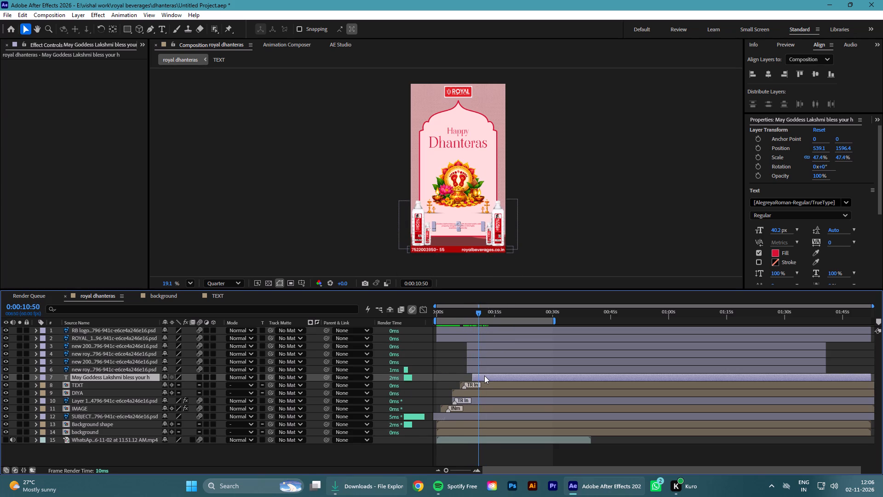
click(484, 376)
Apply the Ease Fade Together 3 text preset as an In animation to the "May Goddess Lakshmi" layer and save the project.
click(278, 41)
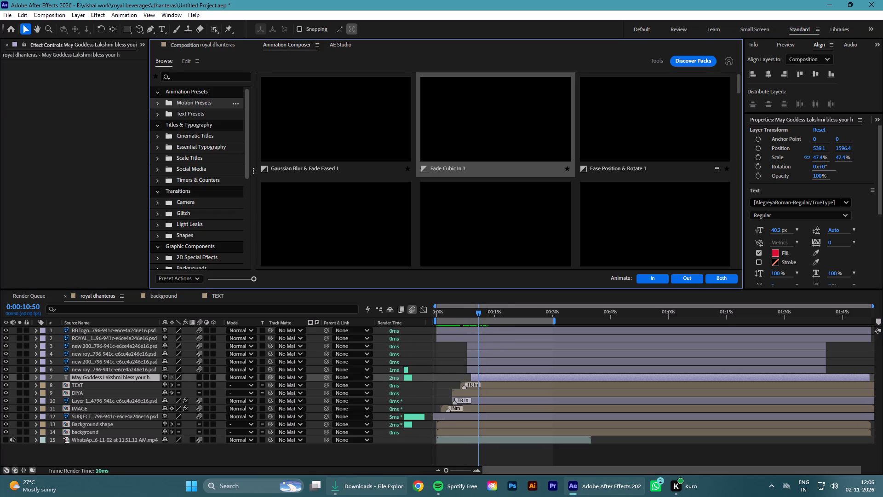
click(187, 112)
click(480, 134)
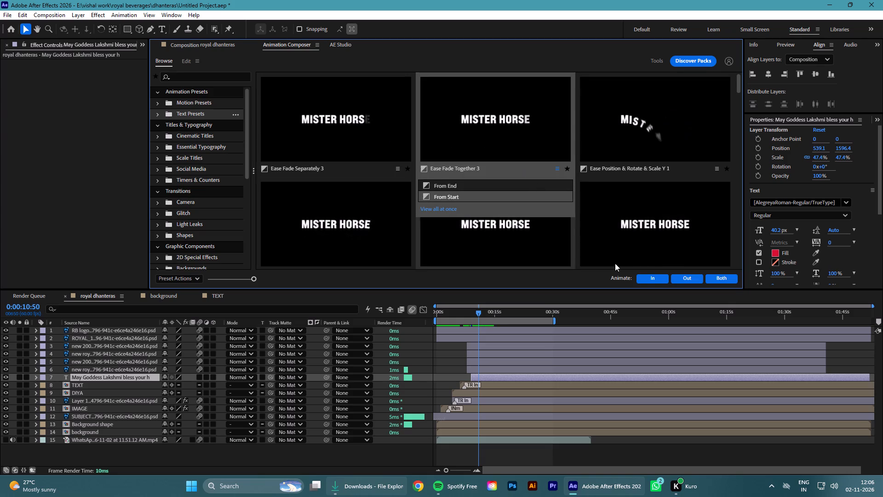
click(640, 276)
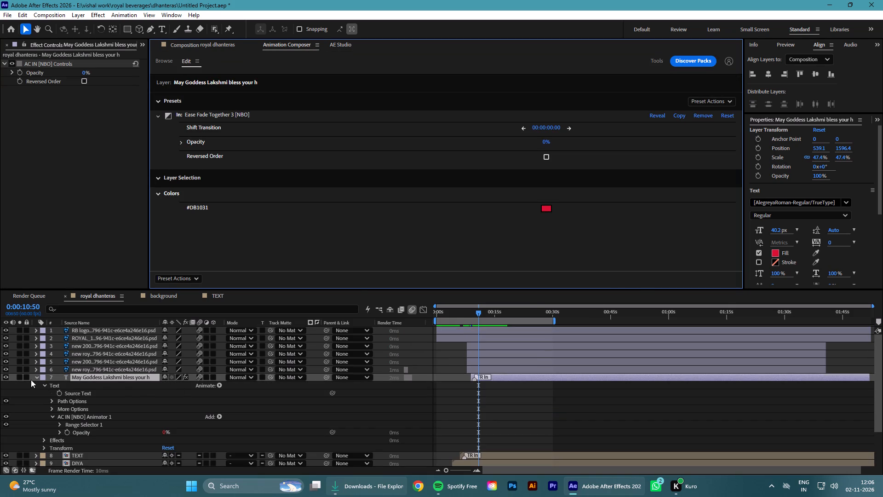
click(31, 380)
click(38, 379)
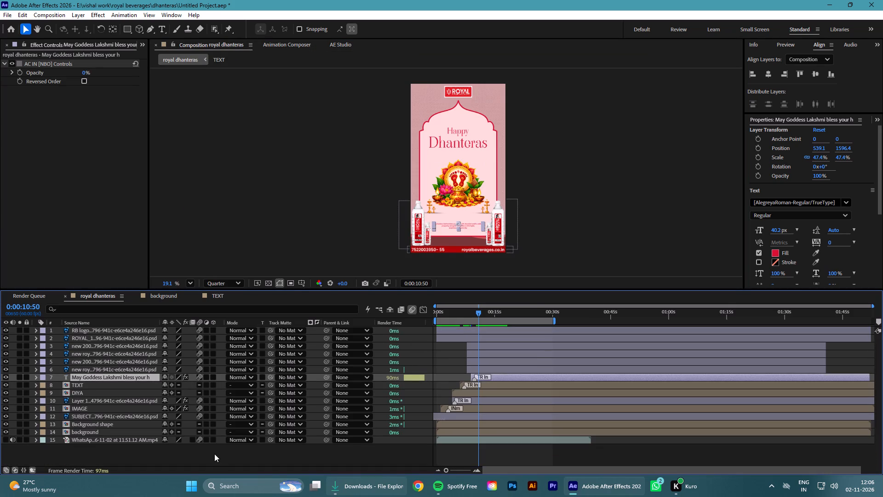
key(ctrl+s)
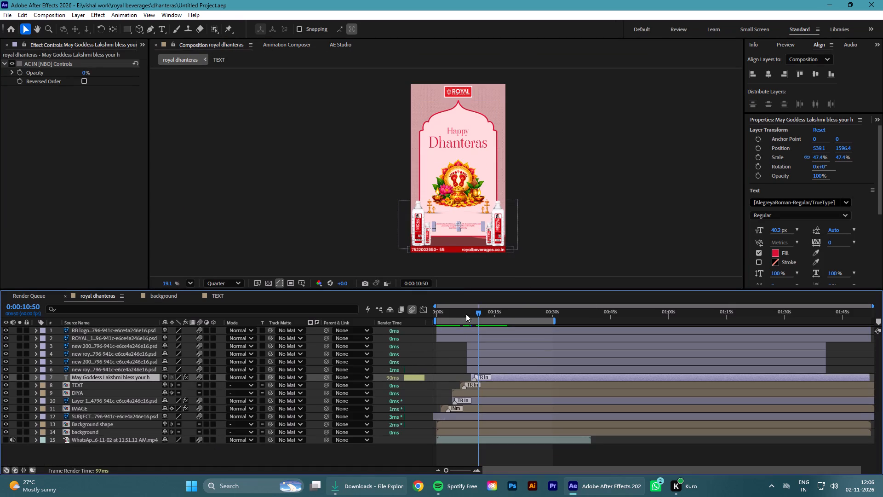
Play back the royal dhanteras composition from the start and replay the bottle and text entrances to check their timing.
click(464, 315)
drag(467, 313, 290, 348)
click(310, 449)
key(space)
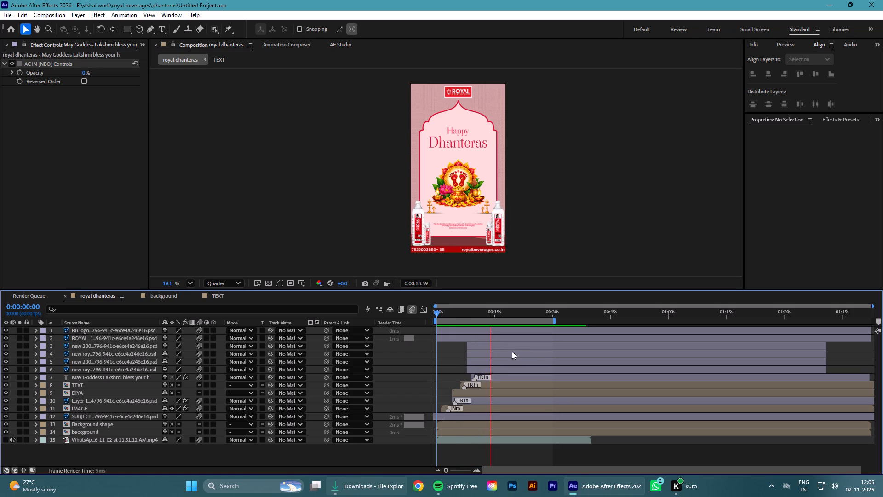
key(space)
drag(493, 310, 472, 318)
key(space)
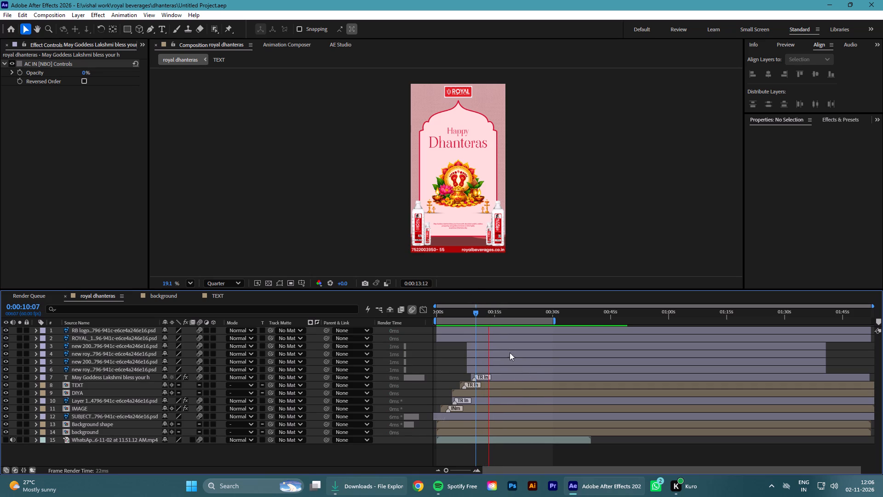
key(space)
drag(485, 312, 463, 316)
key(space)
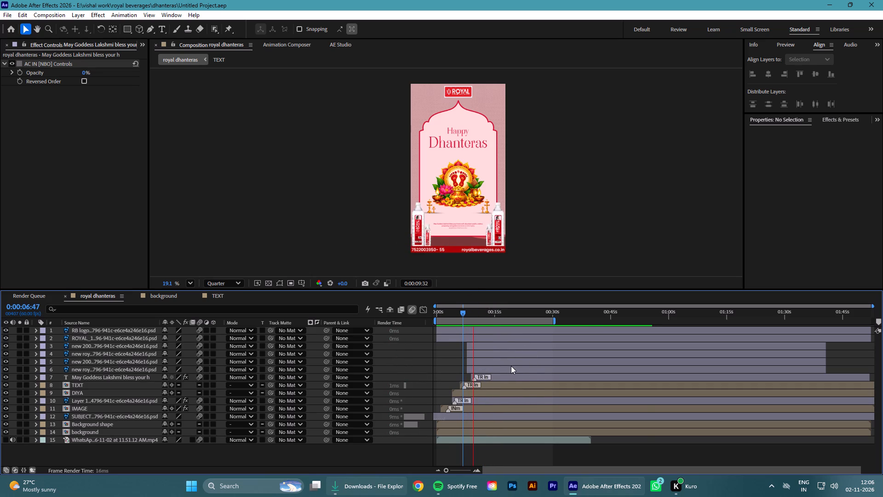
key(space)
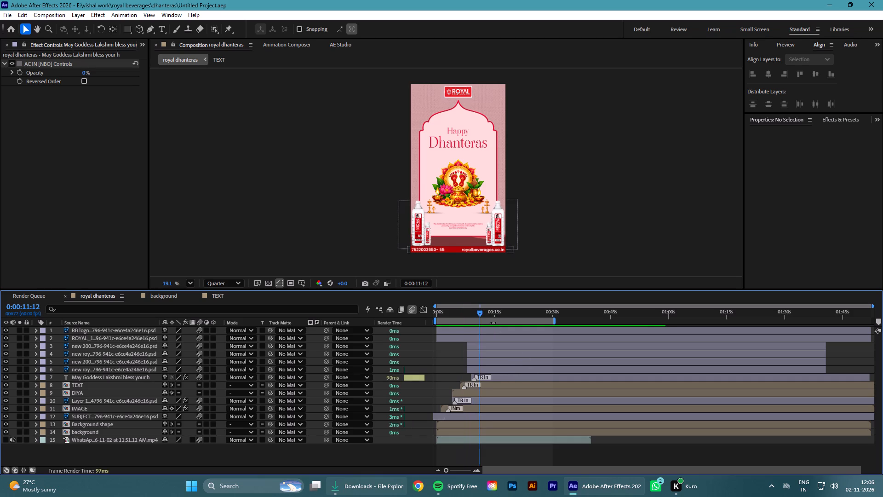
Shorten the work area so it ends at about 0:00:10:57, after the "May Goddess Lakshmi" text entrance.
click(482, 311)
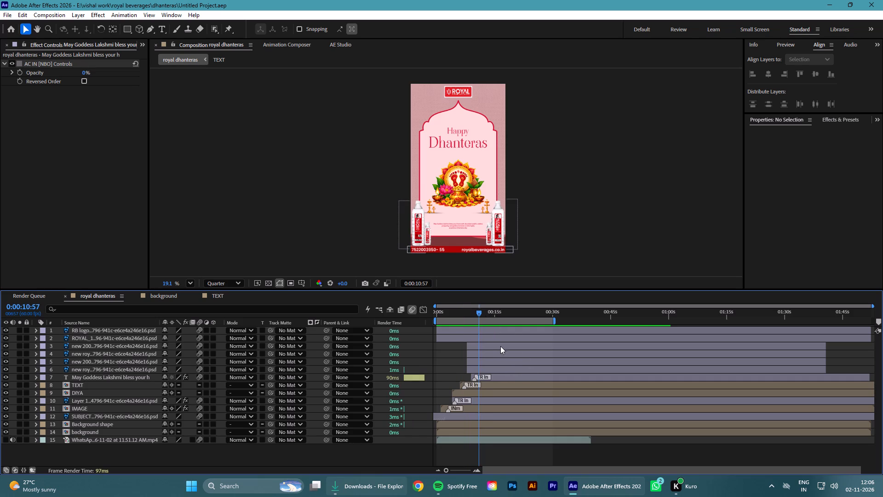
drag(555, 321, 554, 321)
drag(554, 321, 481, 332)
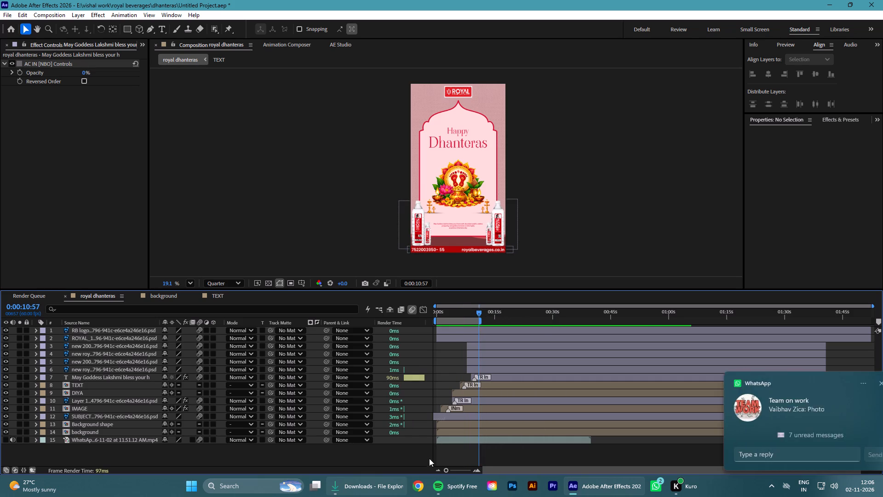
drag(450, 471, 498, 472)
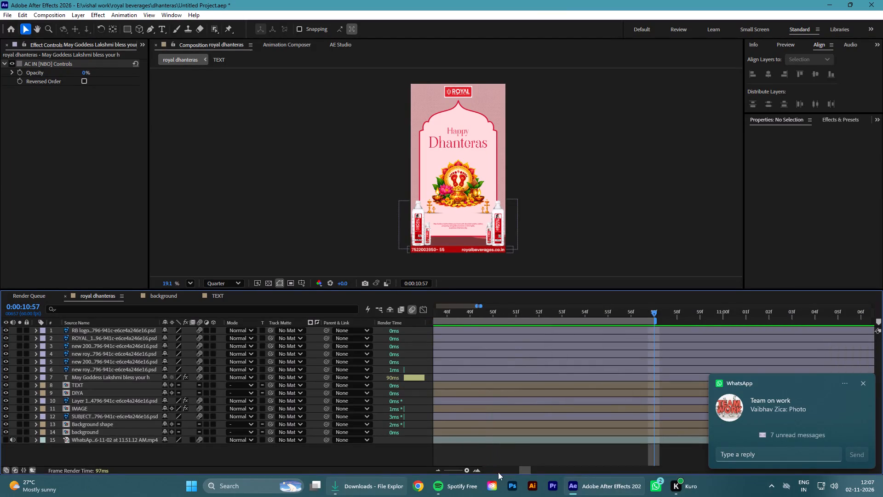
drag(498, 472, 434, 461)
Keyframe the WhatsApp video's Audio Levels to fade from 0 dB at 0:00:09:45 down to -34 dB at 0:00:11:04.
drag(476, 310, 471, 312)
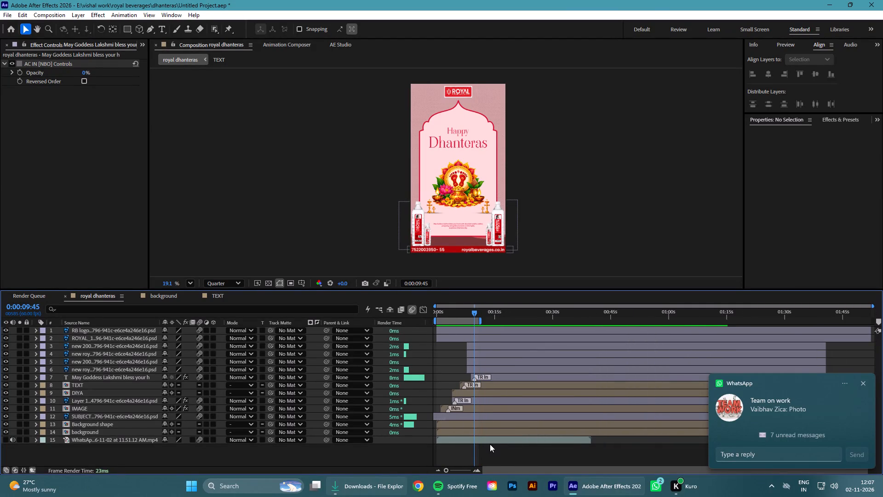
click(481, 438)
click(32, 440)
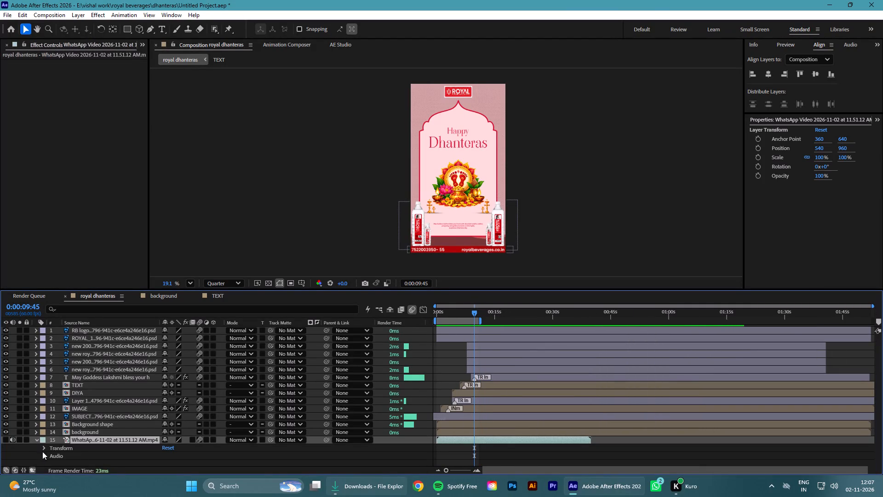
click(44, 456)
scroll(64, 458, down, 3)
click(59, 456)
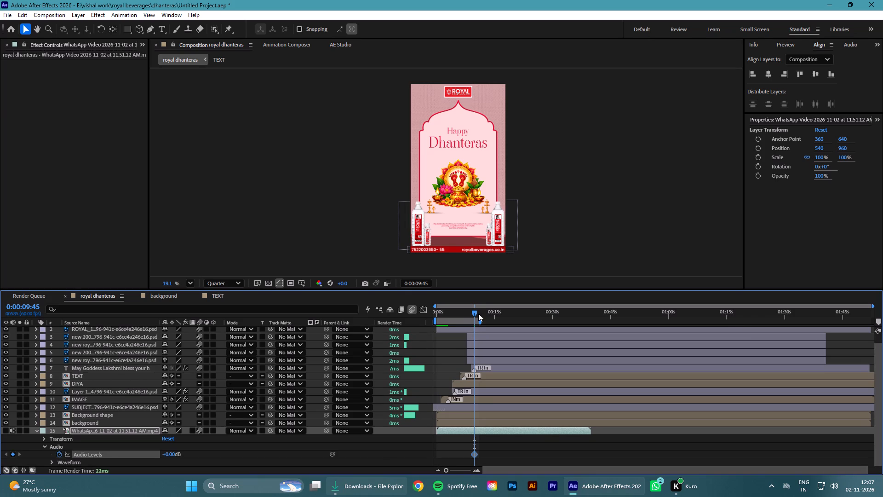
drag(475, 313, 480, 316)
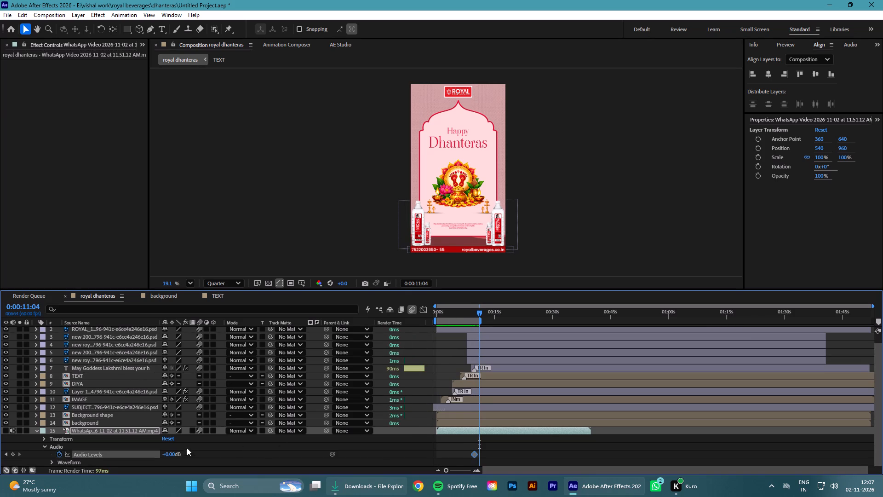
drag(170, 453, 158, 457)
Apply Easy Ease to both Audio Levels keyframes, collapse the WhatsApp video layer and save the project.
drag(487, 451, 456, 455)
key(F9)
key(F9)
click(36, 430)
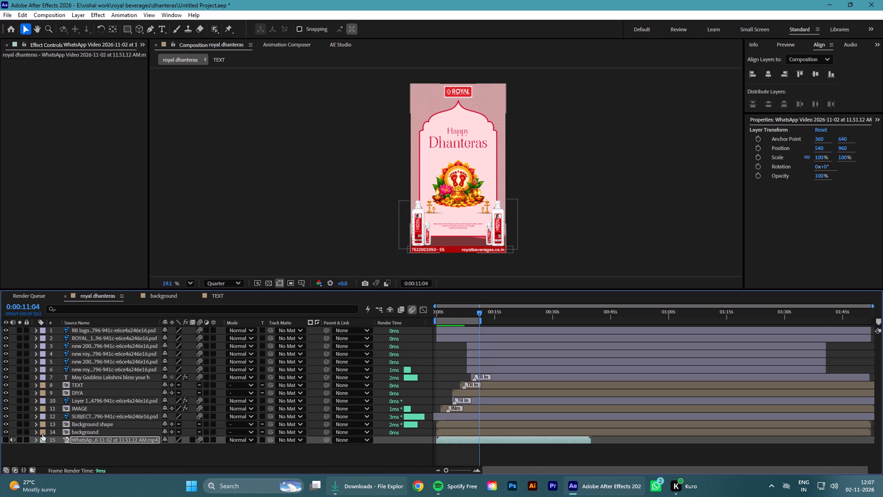
click(244, 454)
key(ctrl+s)
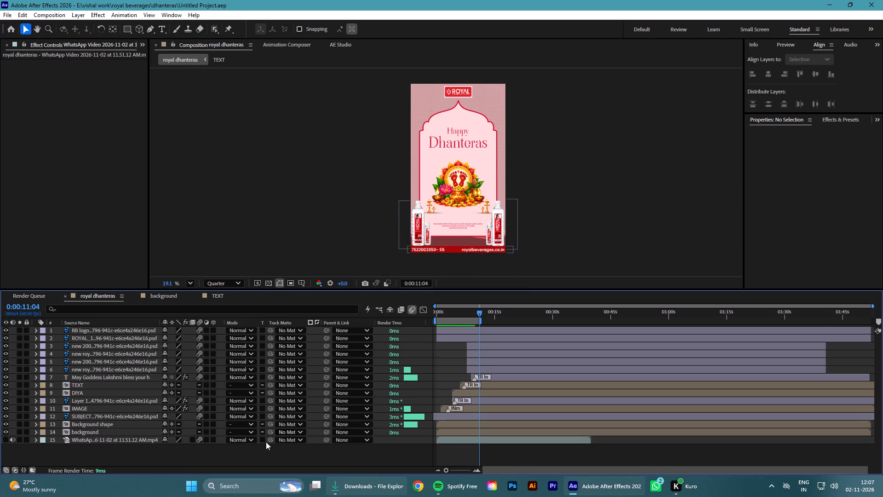
Play the composition from the start to check the animation together with the audio fade-out.
click(459, 318)
click(457, 313)
drag(463, 311, 333, 339)
click(326, 454)
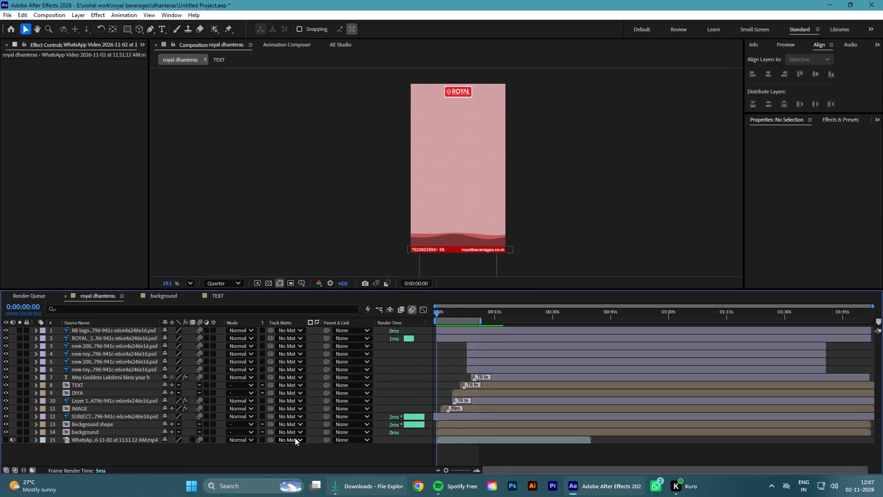
key(ctrl+s)
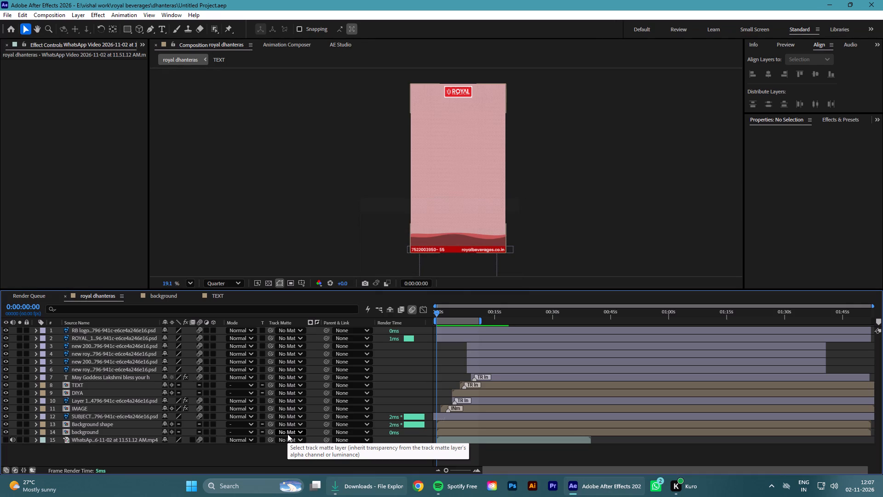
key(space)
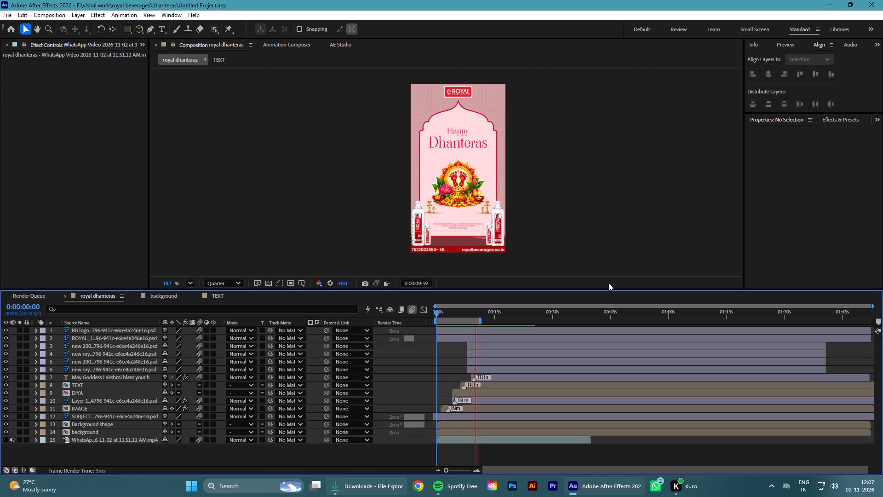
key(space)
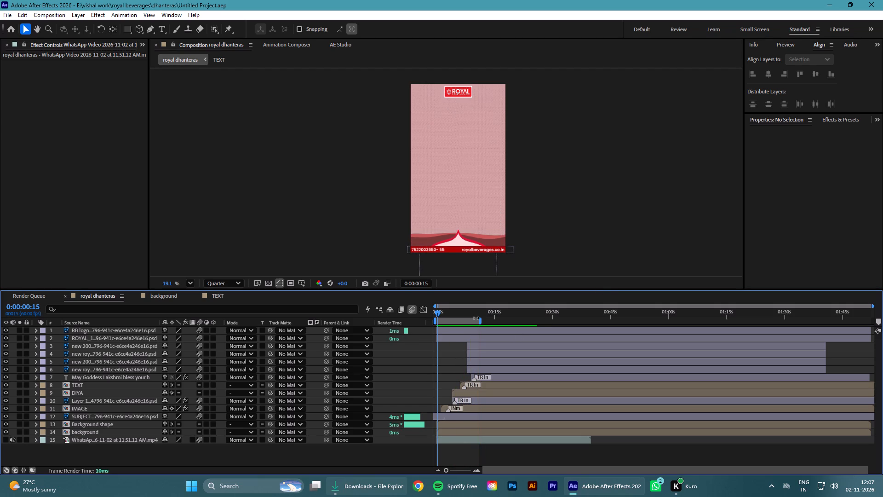
Extend the end of the work area to about 14 seconds.
drag(480, 322, 485, 322)
drag(485, 322, 490, 321)
Move the WhatsApp video's Audio Levels keyframes later so the fade runs from about 12 seconds to about 13.5 seconds.
click(471, 440)
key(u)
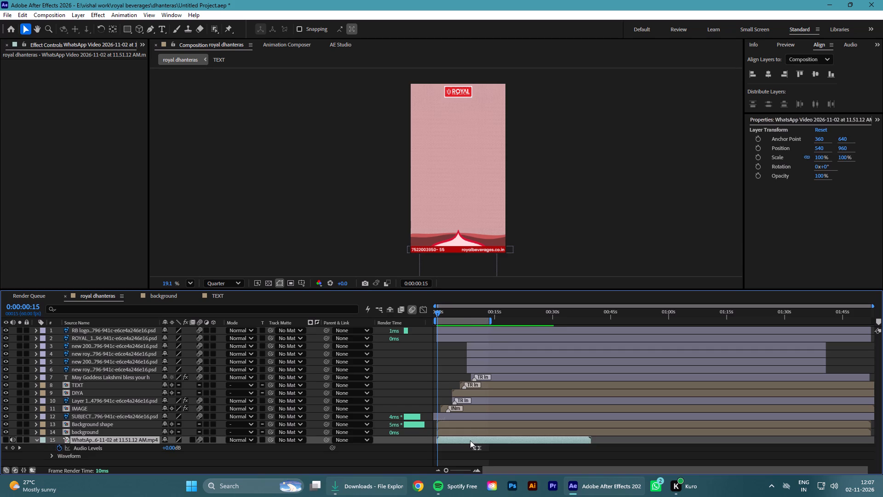
drag(466, 450, 482, 450)
drag(481, 448, 483, 448)
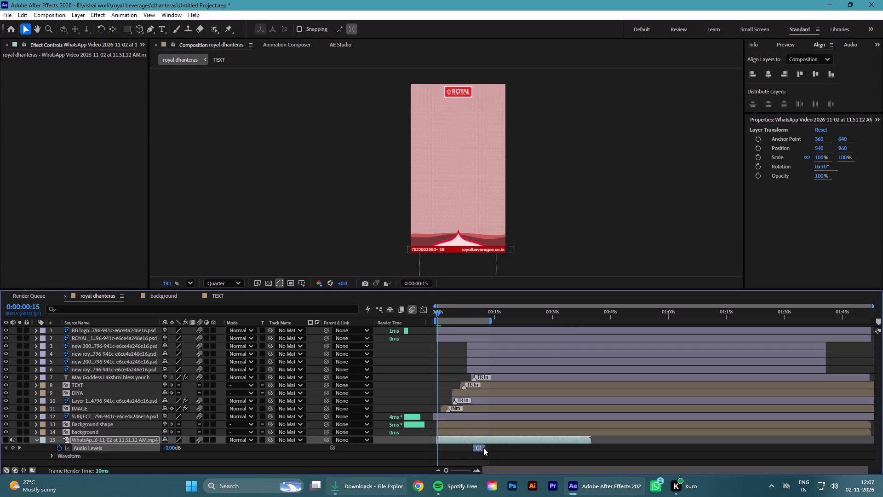
drag(483, 448, 488, 449)
click(502, 451)
click(486, 448)
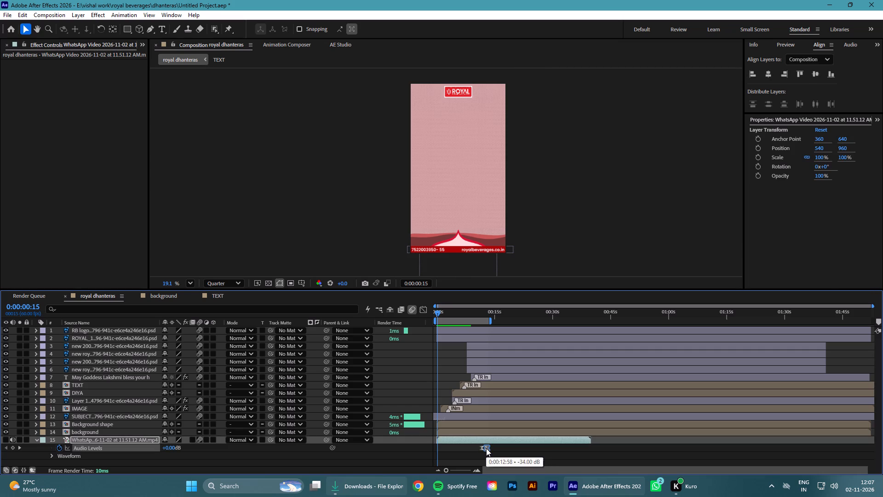
drag(486, 448, 493, 452)
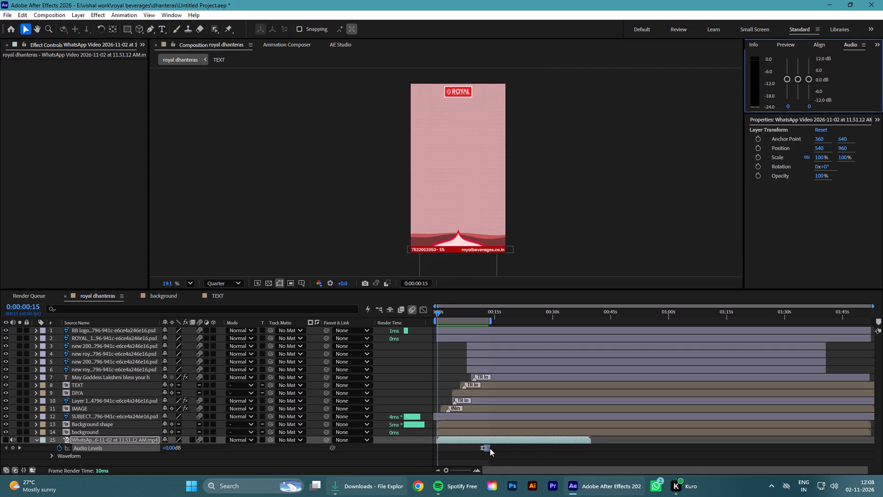
click(489, 448)
click(487, 448)
click(485, 446)
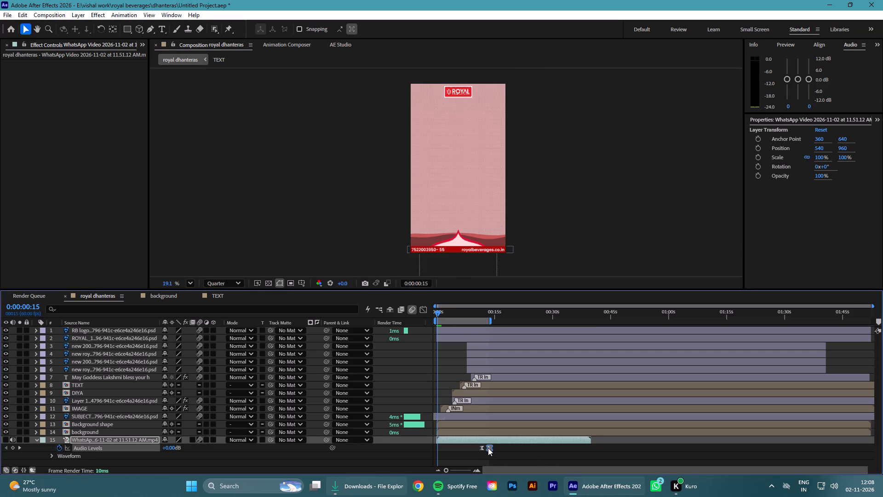
click(493, 449)
Play the composition from about 7 seconds to check the retimed audio fade-out.
click(463, 312)
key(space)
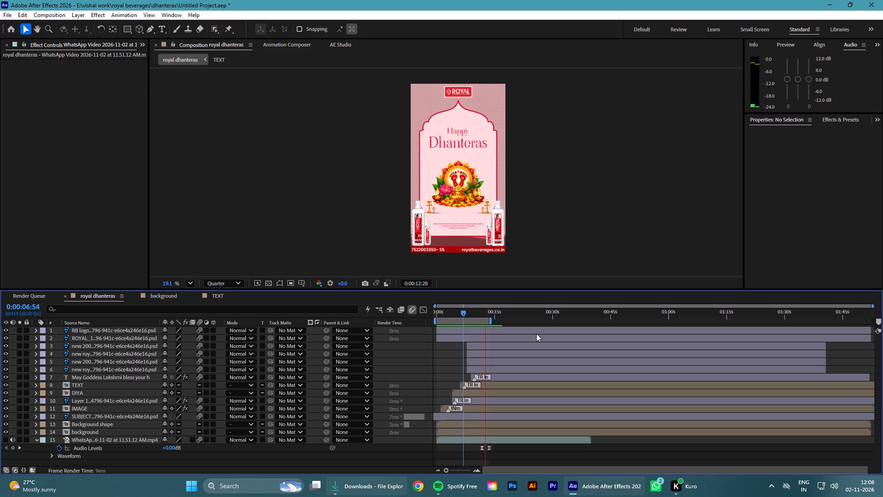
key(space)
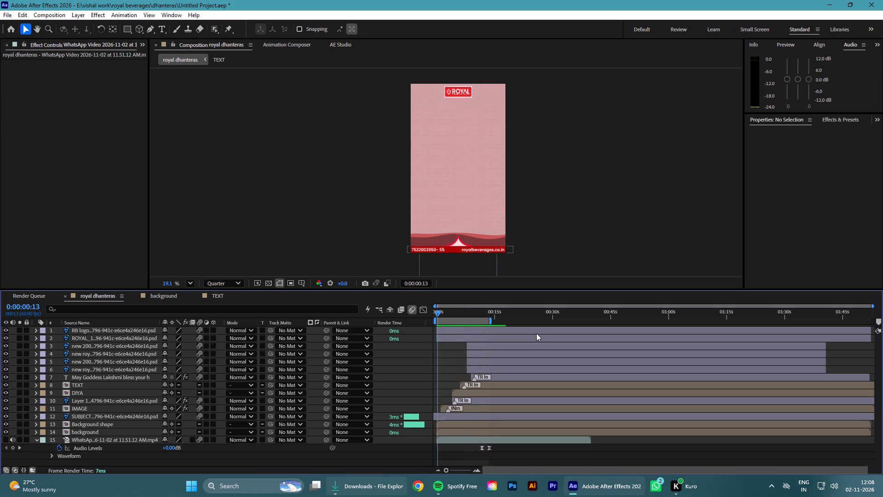
Save the project and return the playhead to the start of the composition.
key(ctrl+s)
click(467, 315)
drag(472, 312, 352, 327)
drag(456, 471, 413, 471)
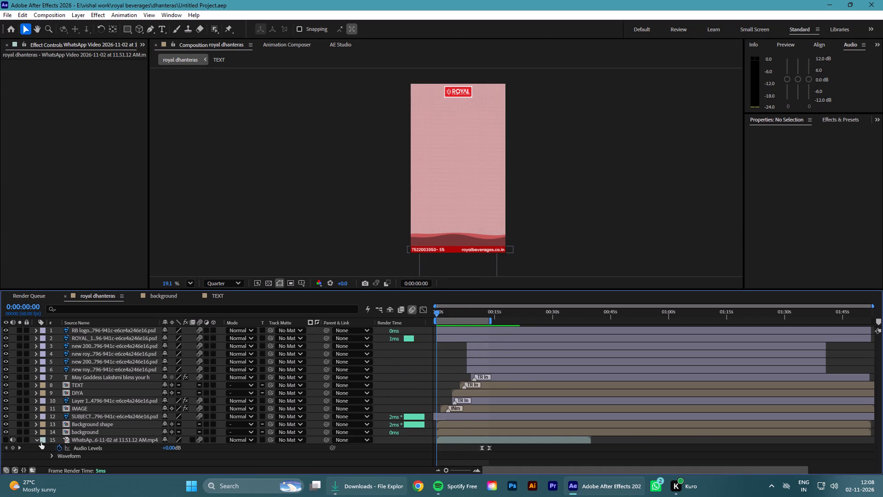
Collapse the WhatsApp video layer's audio properties, return to the start of the composition and save the project.
click(35, 440)
click(224, 453)
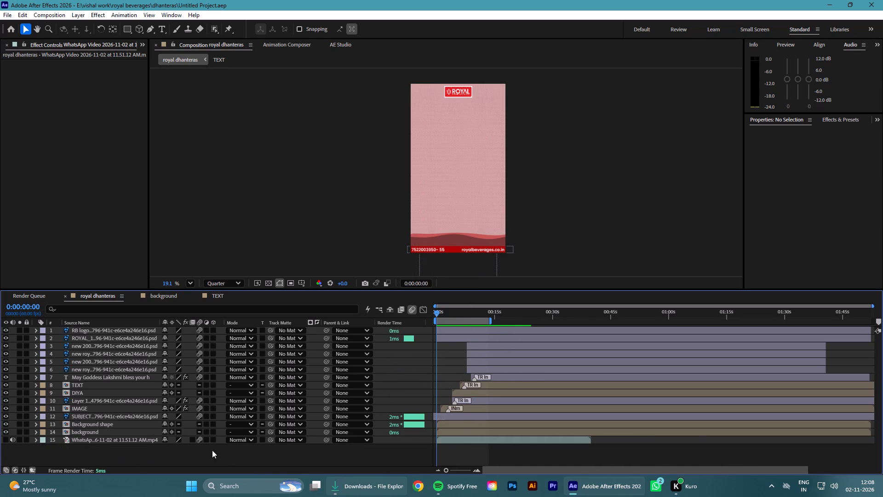
click(451, 312)
drag(460, 314, 350, 336)
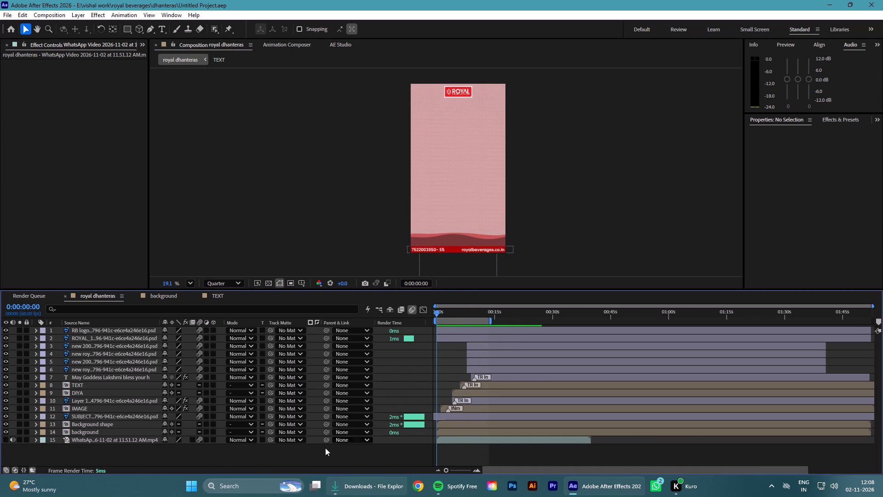
click(322, 449)
key(ctrl+s)
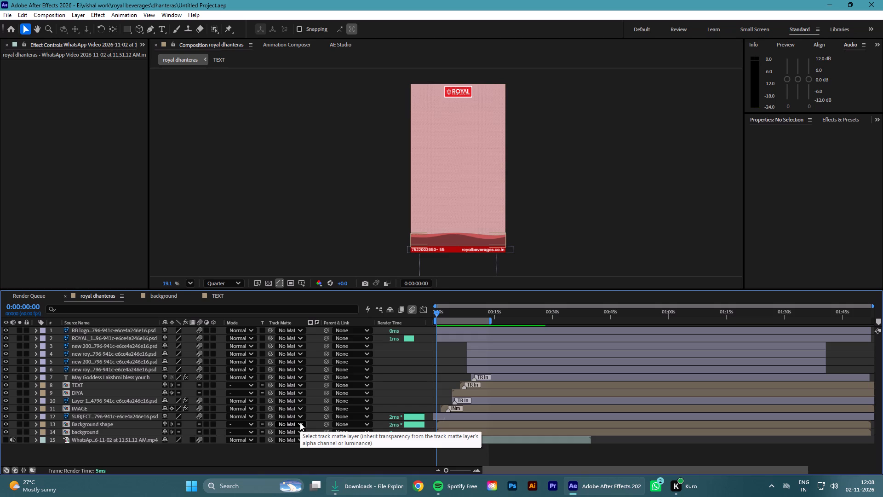
Add the royal dhanteras composition to the render queue, with output royal dhanteras.mp4 in the royal beverages > dhanteras folder on drive E.
click(260, 457)
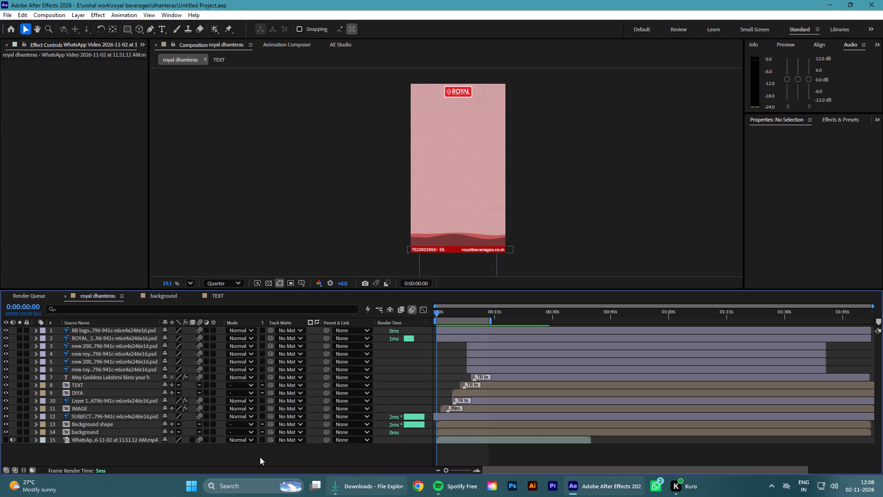
key(ctrl+m)
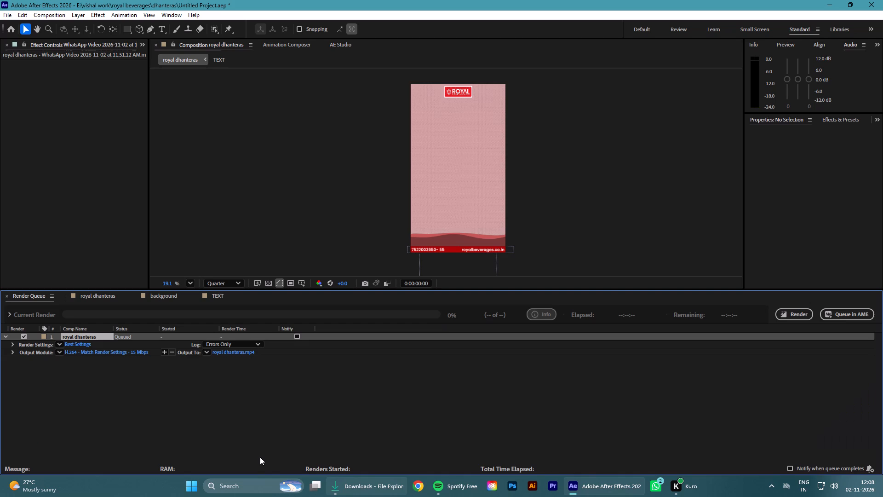
click(232, 353)
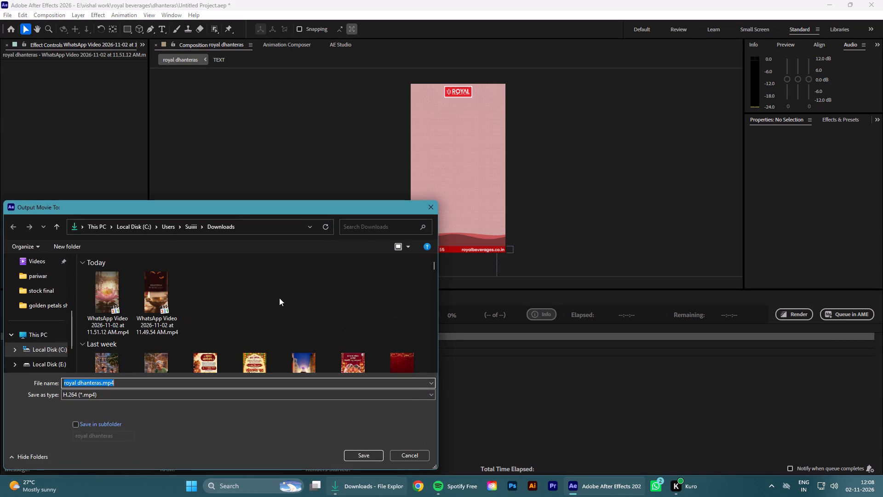
scroll(26, 338, up, 8)
click(23, 325)
scroll(203, 319, down, 11)
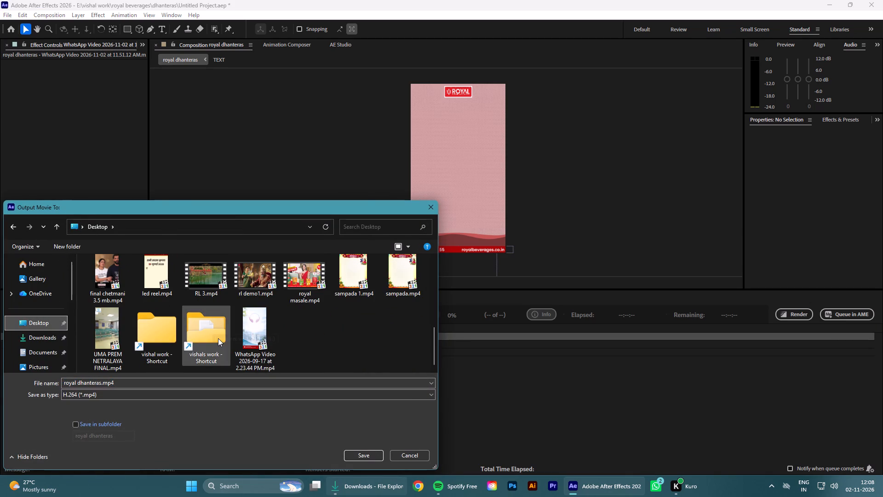
double_click(216, 335)
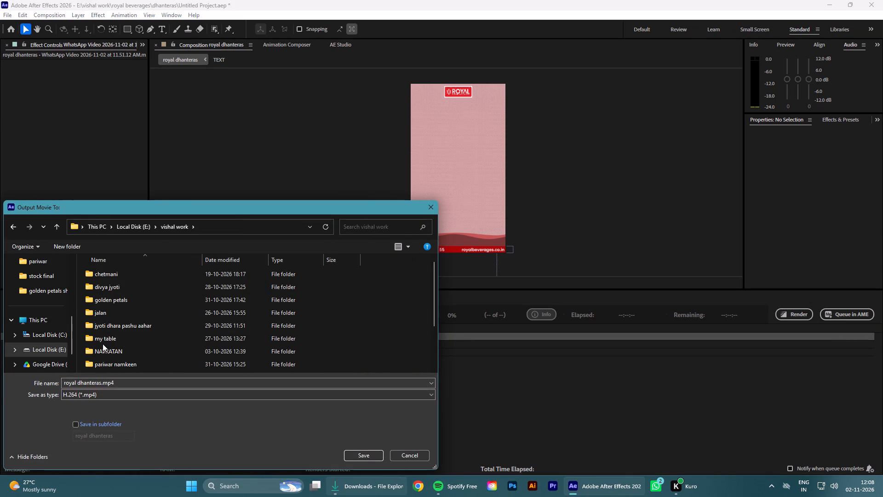
scroll(128, 331, down, 8)
double_click(128, 338)
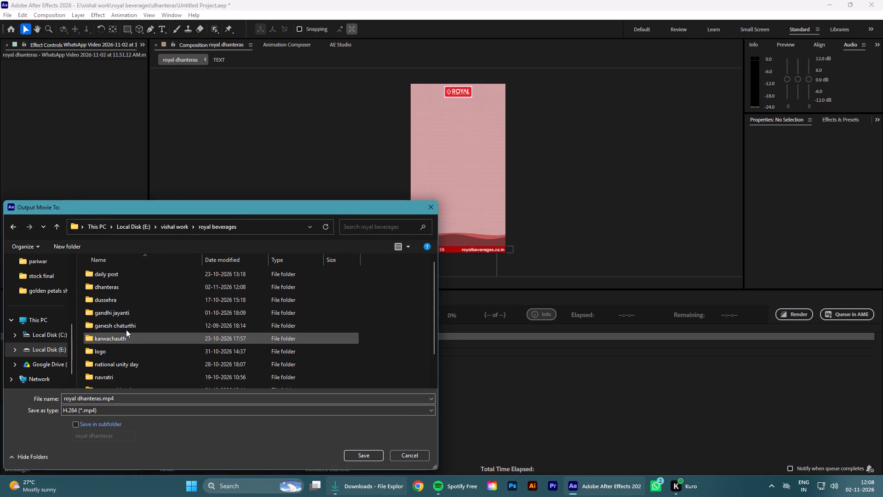
double_click(127, 289)
click(162, 312)
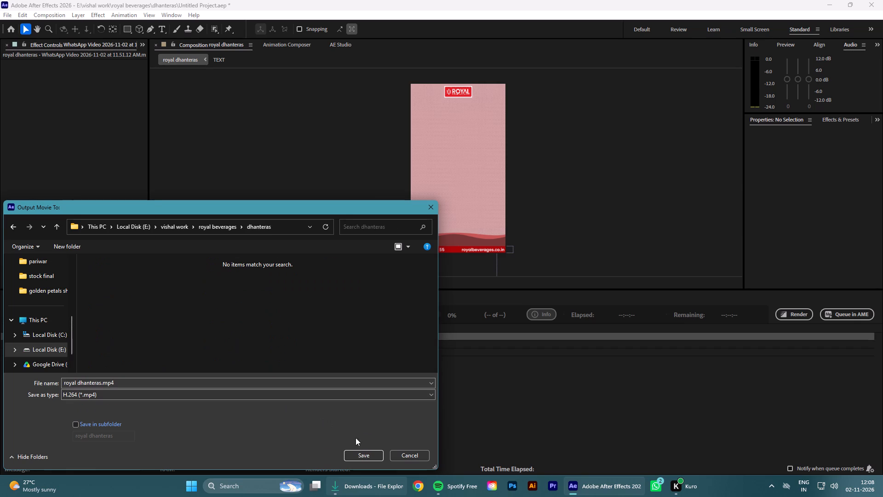
click(360, 455)
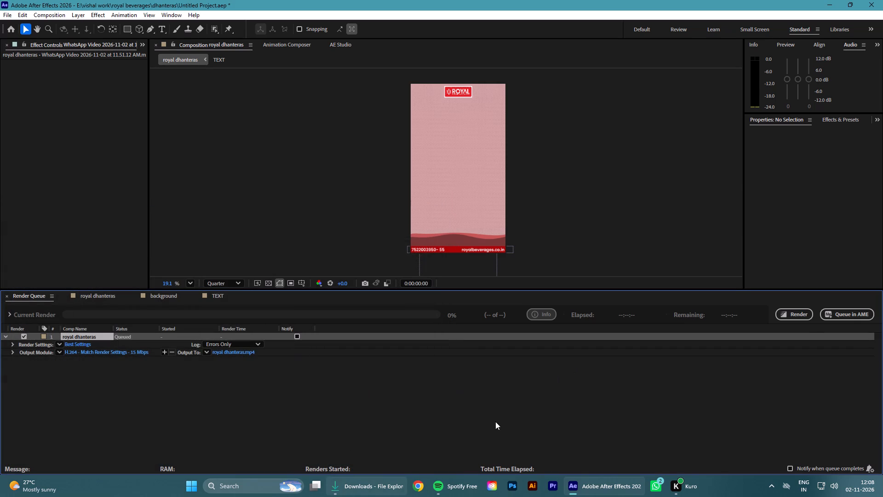
Start rendering the queued royal dhanteras composition.
click(795, 317)
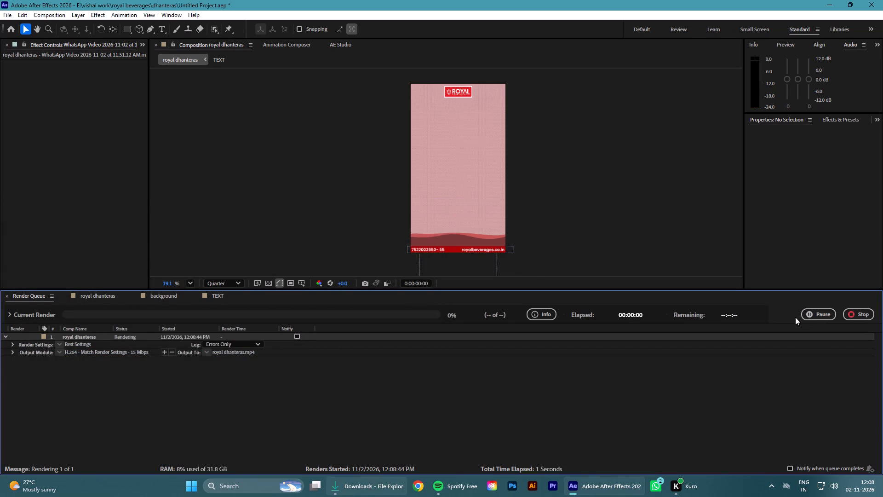
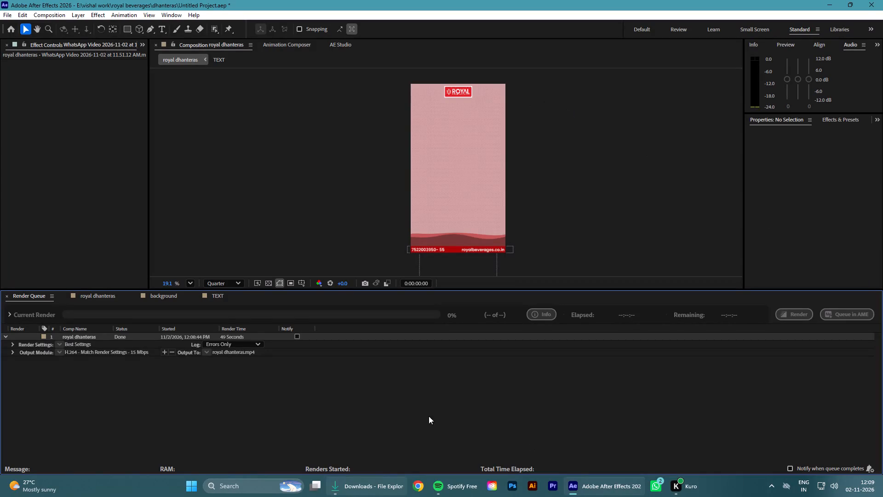
Minimize After Effects and switch to the Downloads folder in File Explorer.
click(414, 427)
click(827, 7)
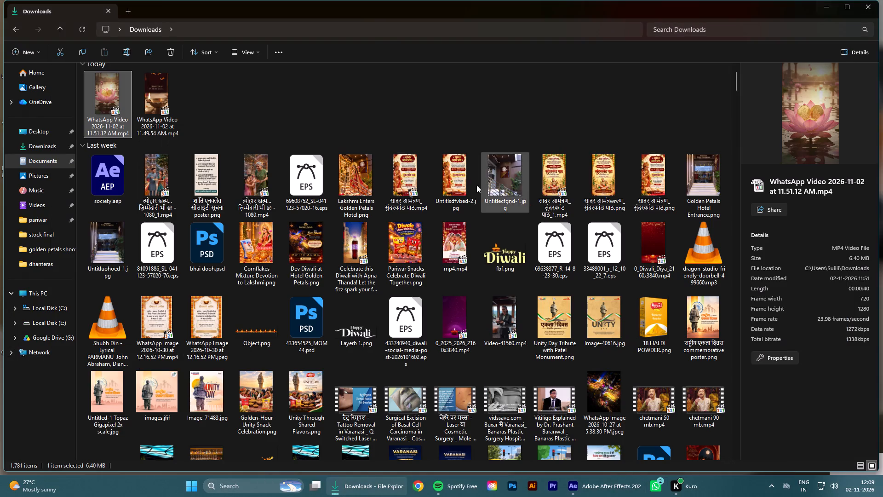